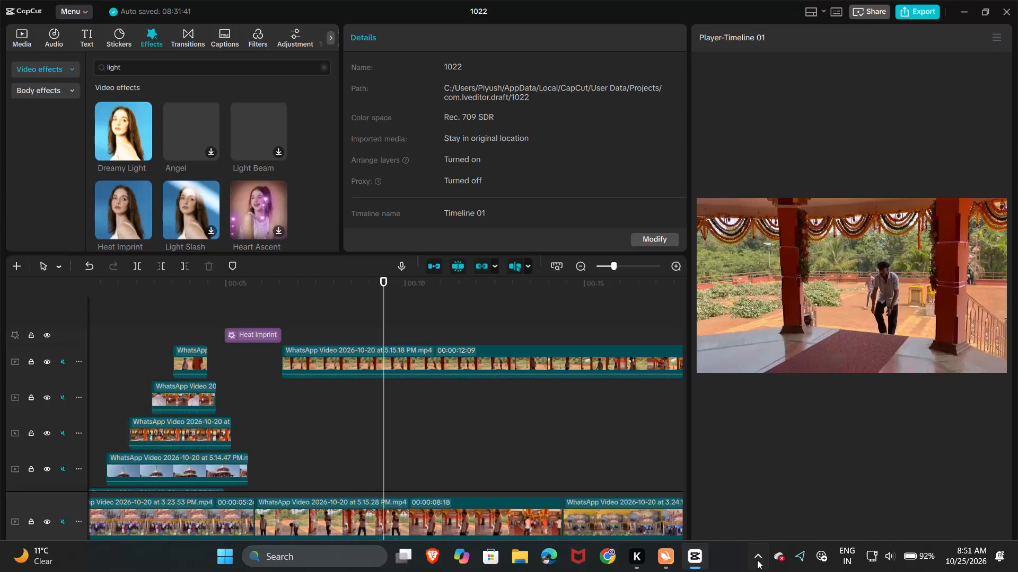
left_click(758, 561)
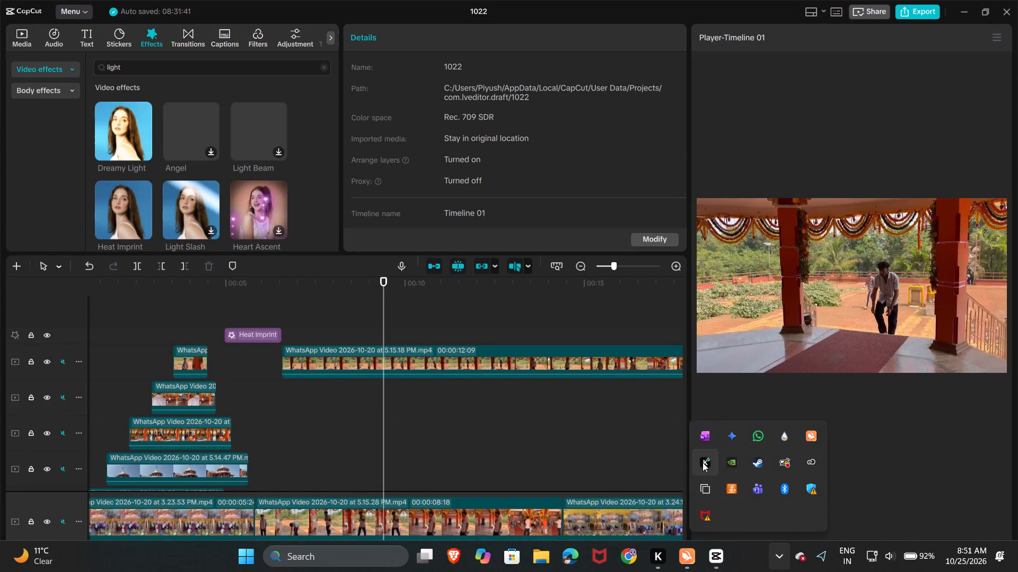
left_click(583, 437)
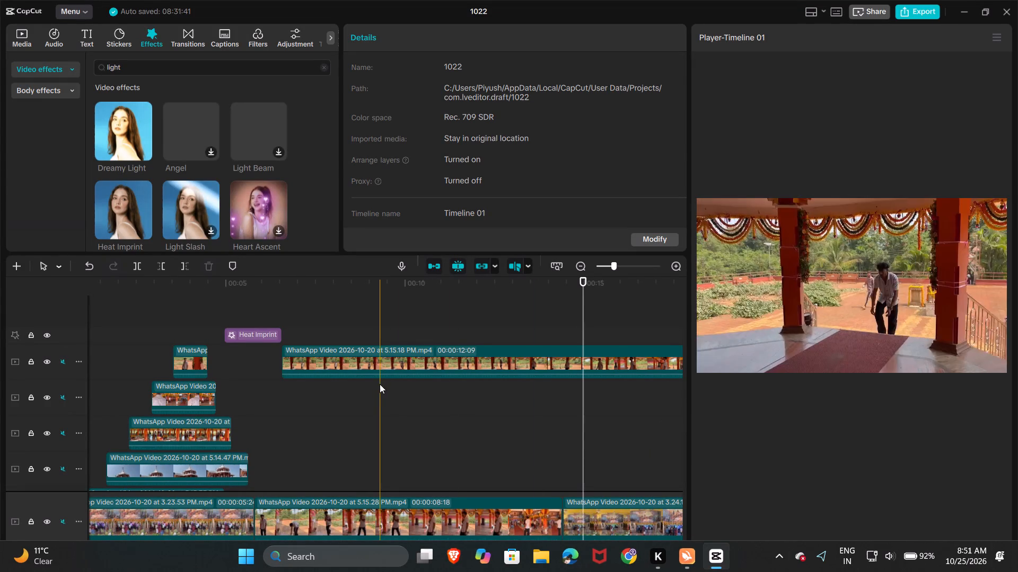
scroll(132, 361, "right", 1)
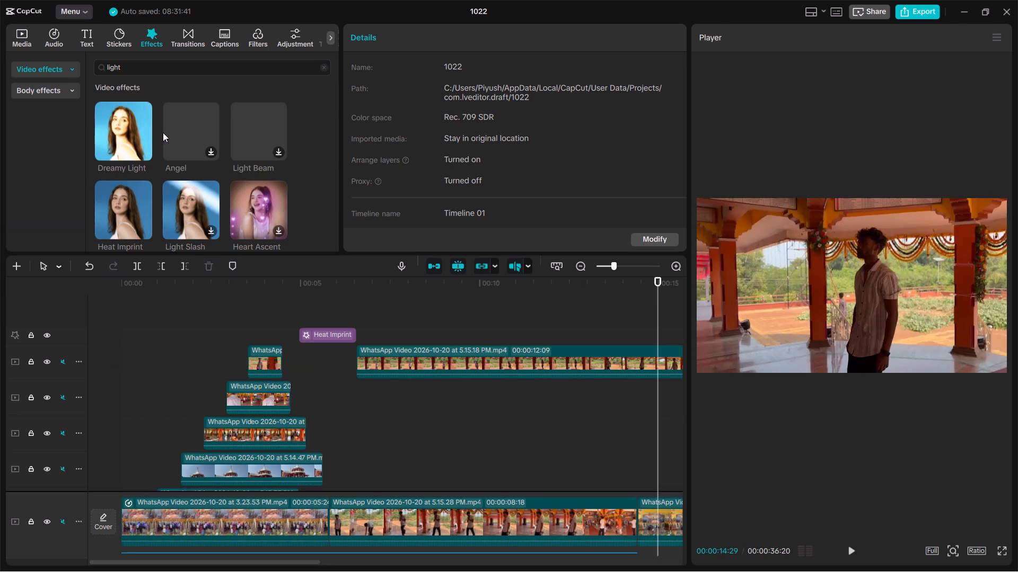
Preview the Flashlight (click)(829283) and Picone (flash, light bulb, invention) sound effects from the flash light audio search.
left_click(51, 38)
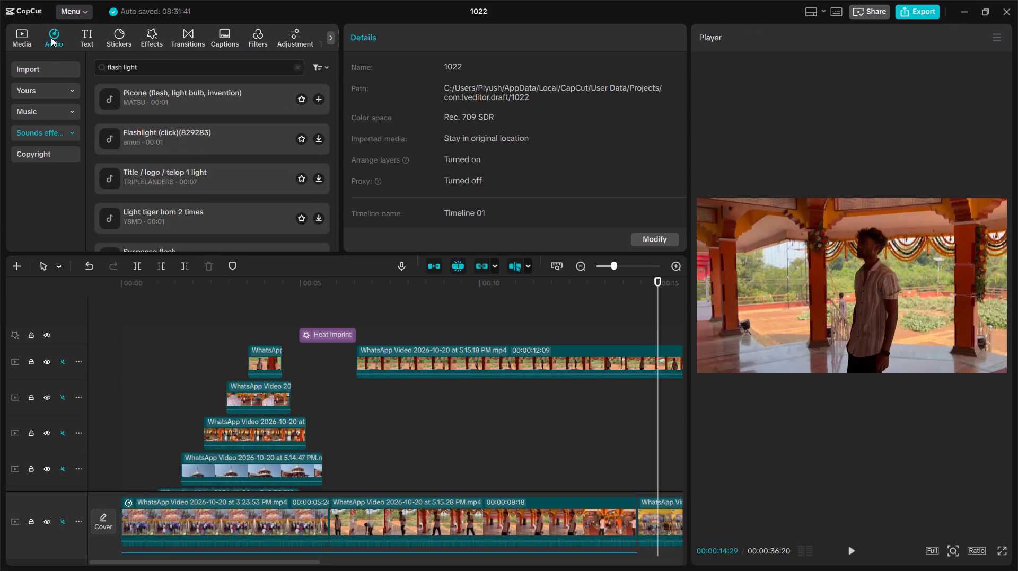
left_click(108, 140)
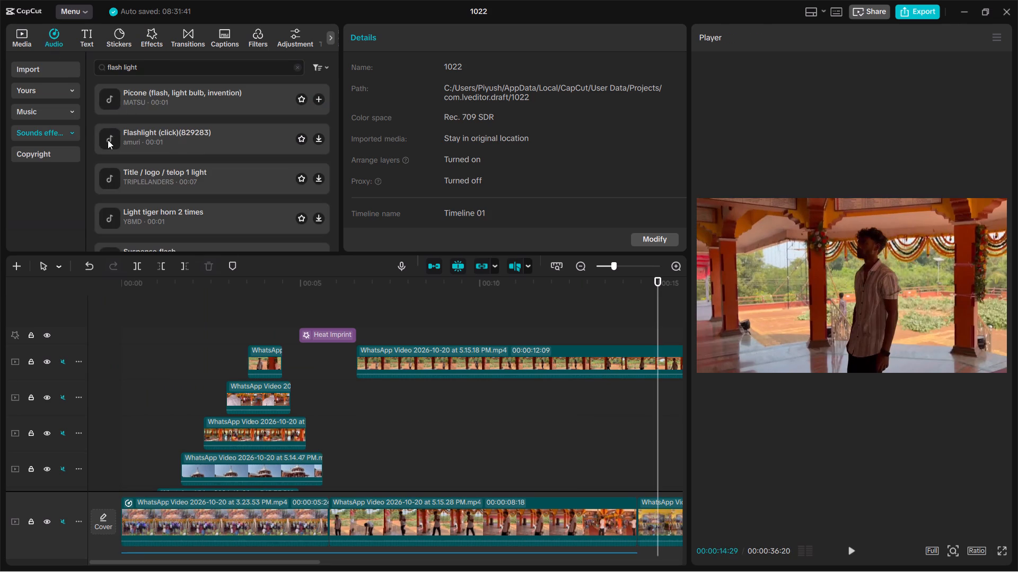
double_click(108, 140)
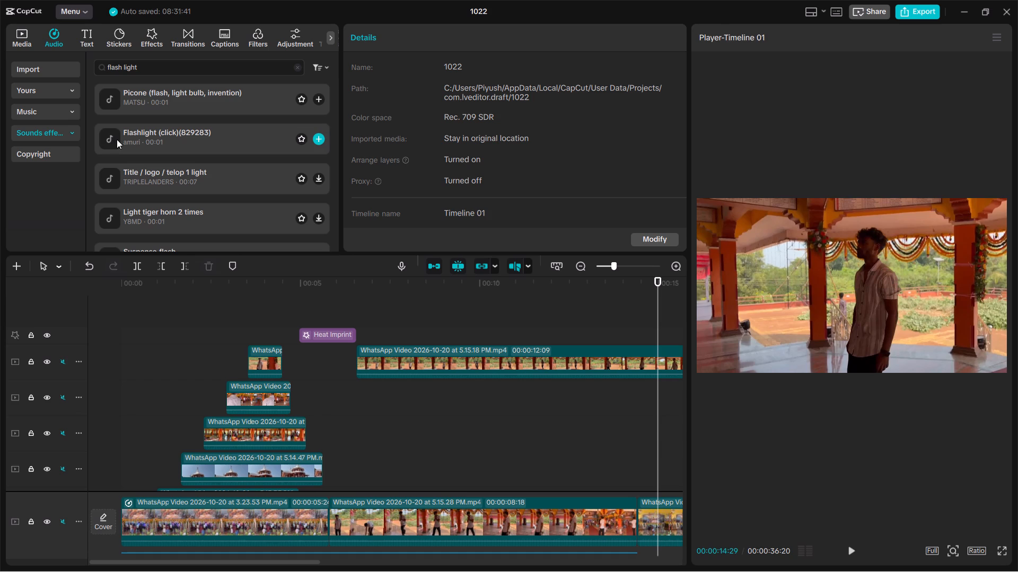
left_click(117, 139)
left_click(231, 141)
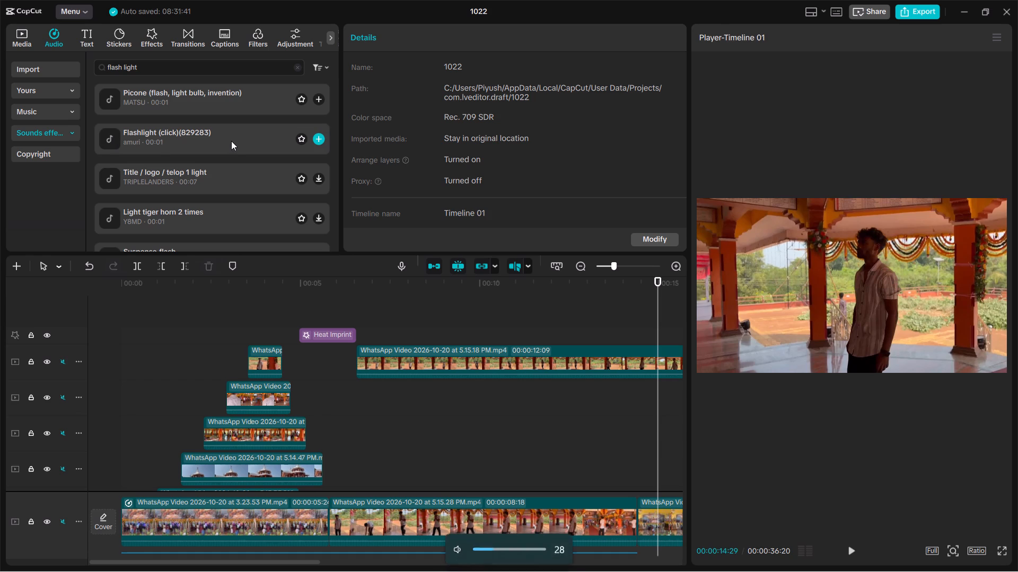
double_click(124, 147)
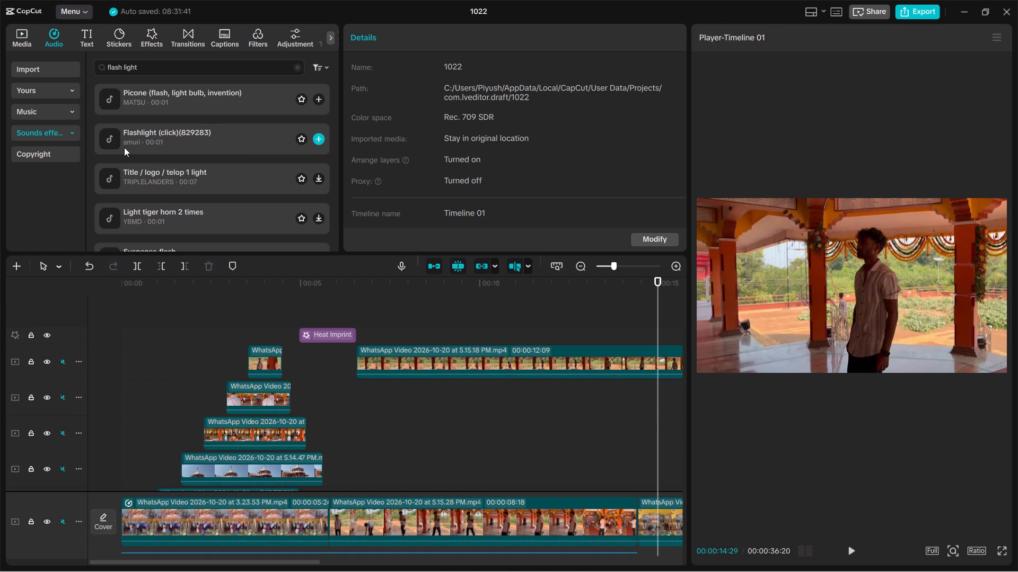
double_click(112, 128)
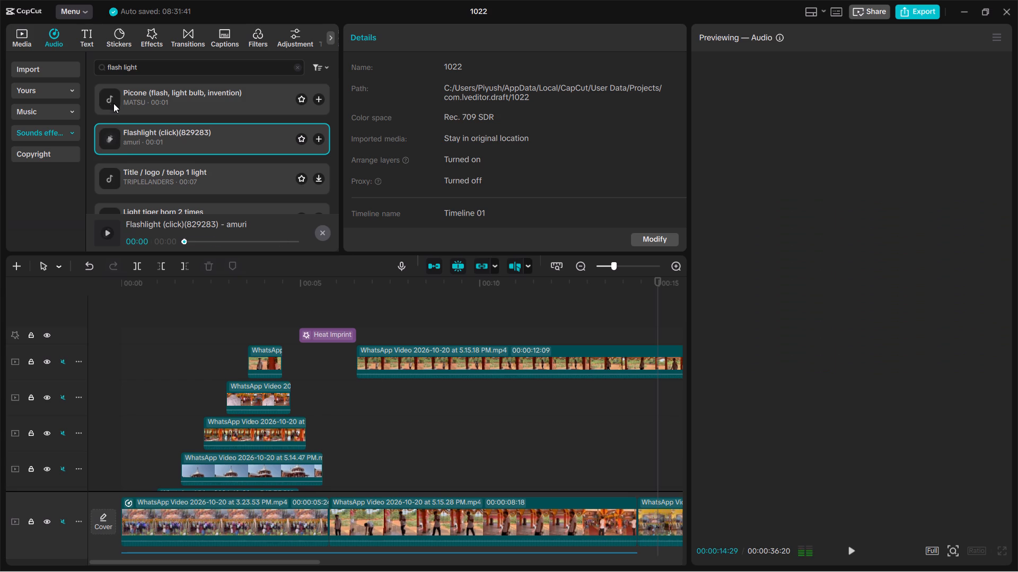
double_click(114, 100)
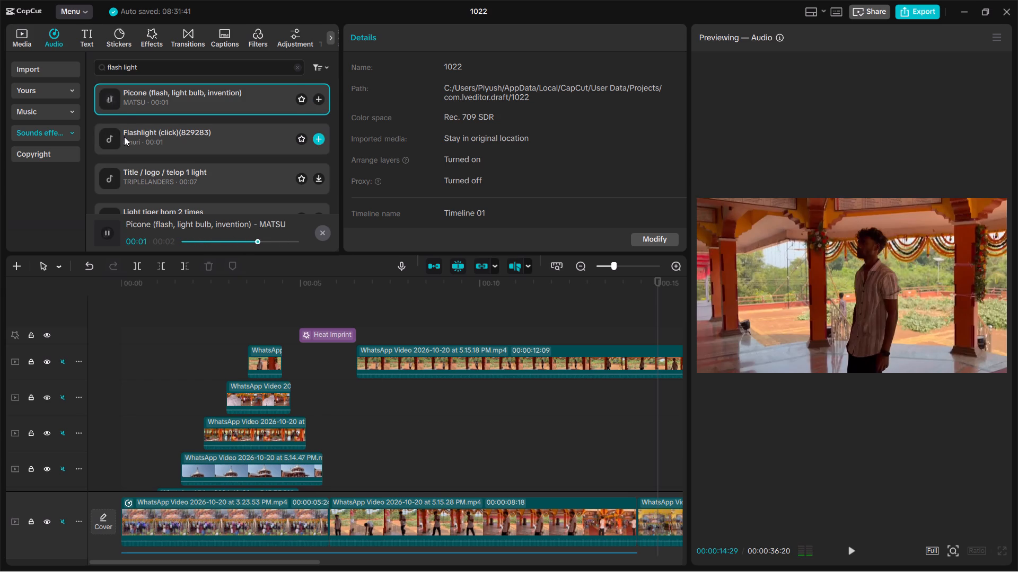
Preview further flash light sound effects: Light tiger horn 2 times, Title / logo / telop 2 light, Light punch and Ding-dong.
scroll(124, 137, "down", 1)
double_click(126, 137)
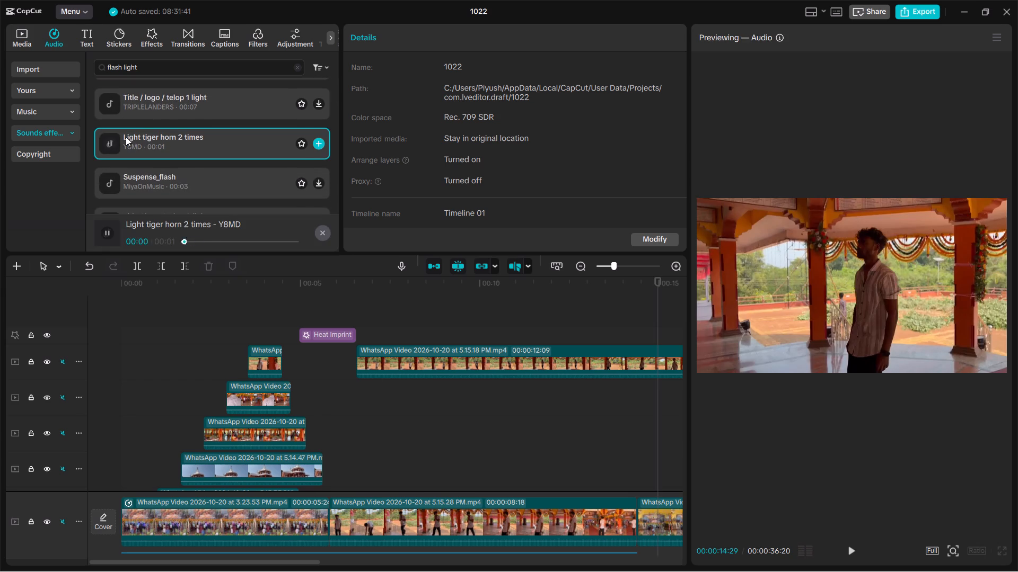
scroll(126, 137, "down", 1)
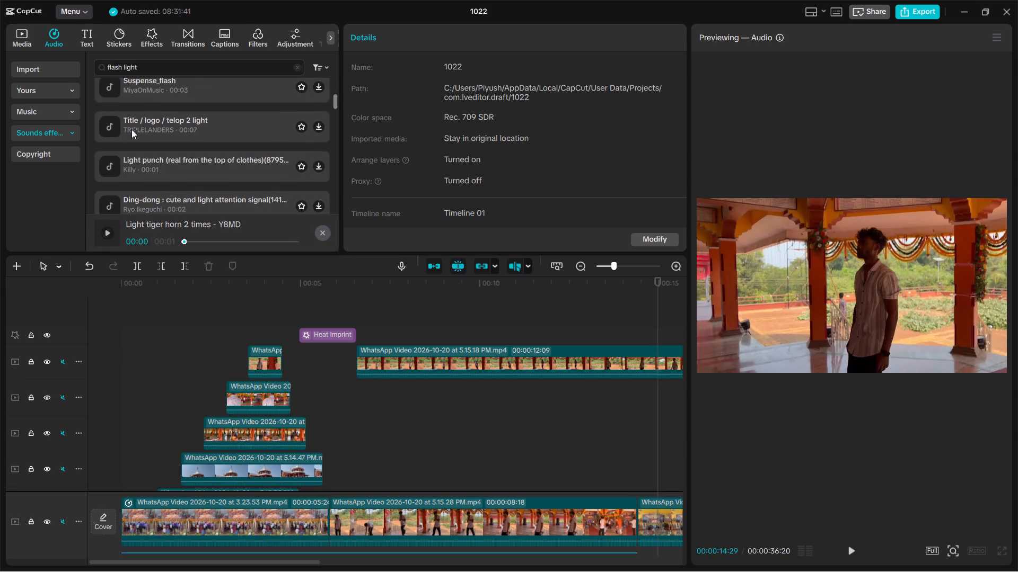
double_click(131, 129)
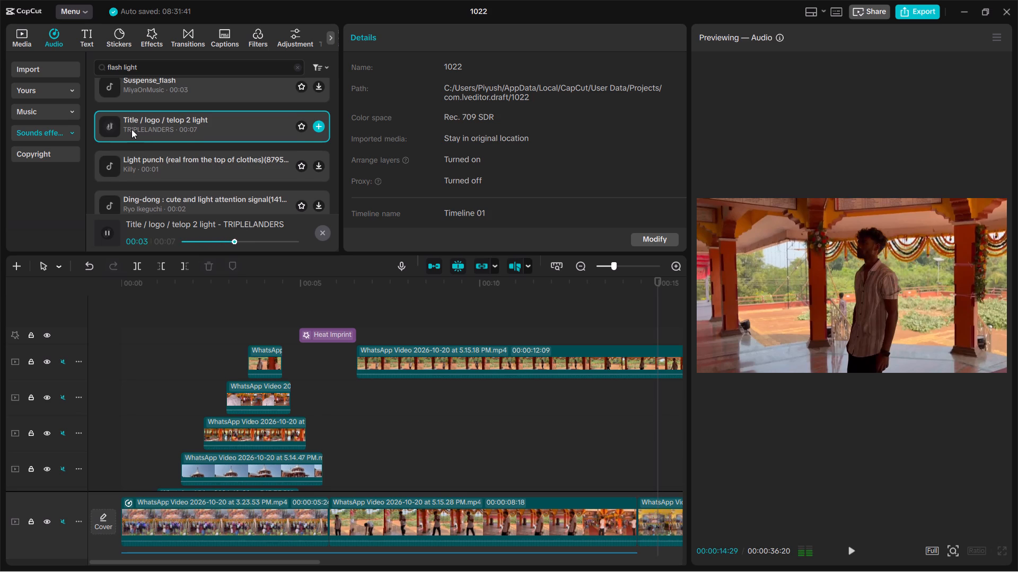
double_click(135, 153)
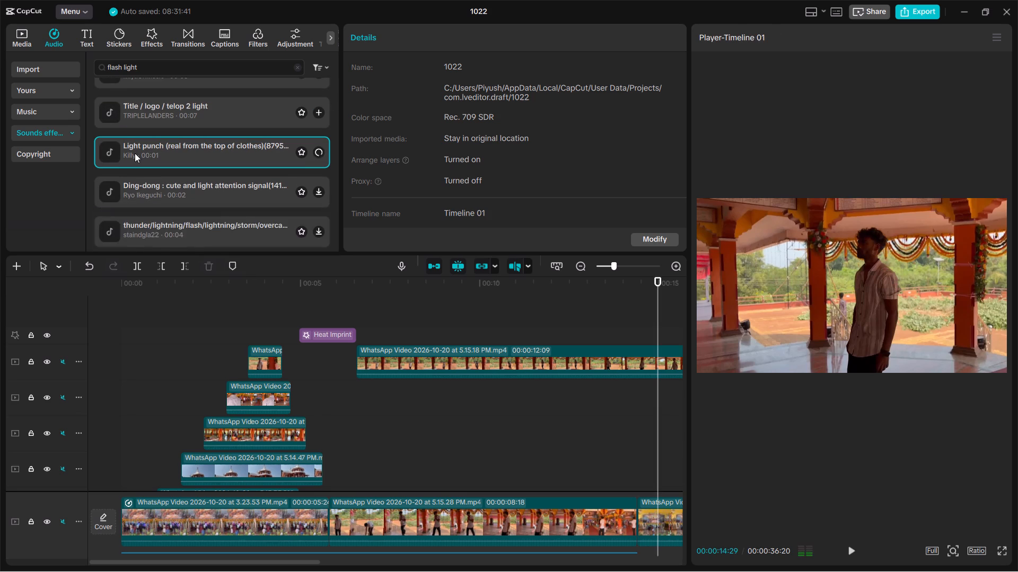
scroll(135, 153, "down", 1)
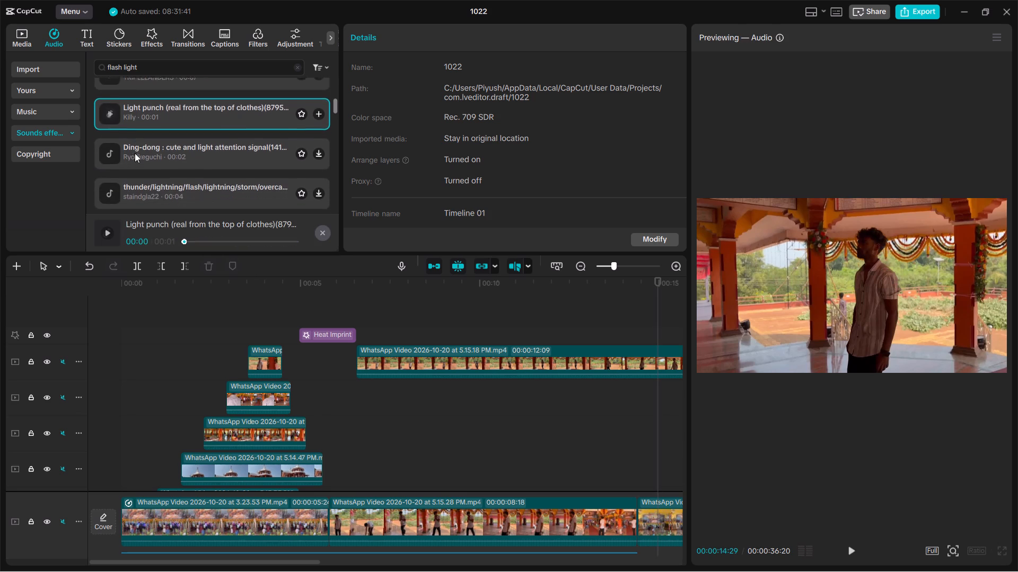
scroll(135, 153, "down", 1)
double_click(135, 153)
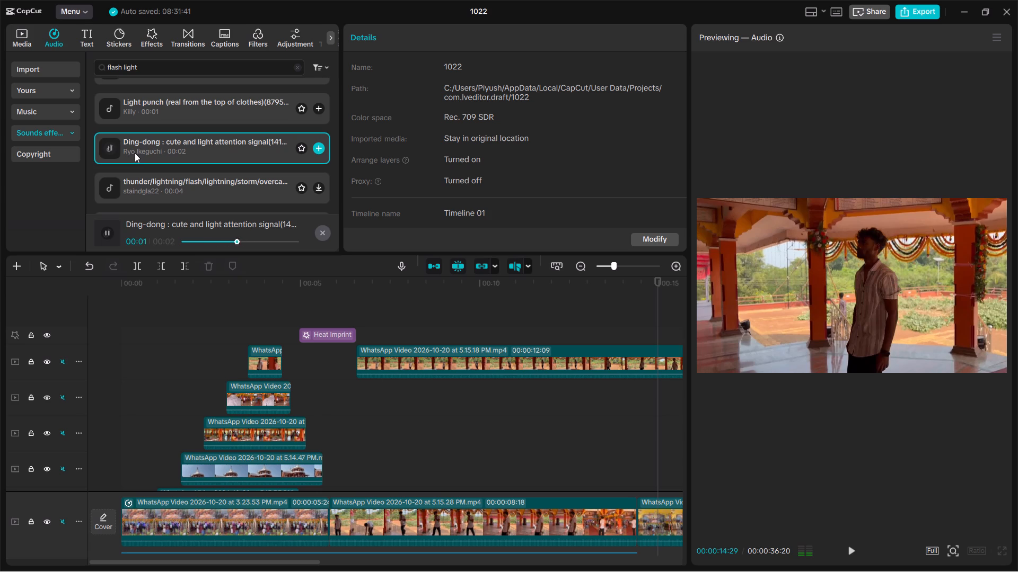
Search the sound effects library for "flash".
left_click(138, 67)
key("BackSpace")
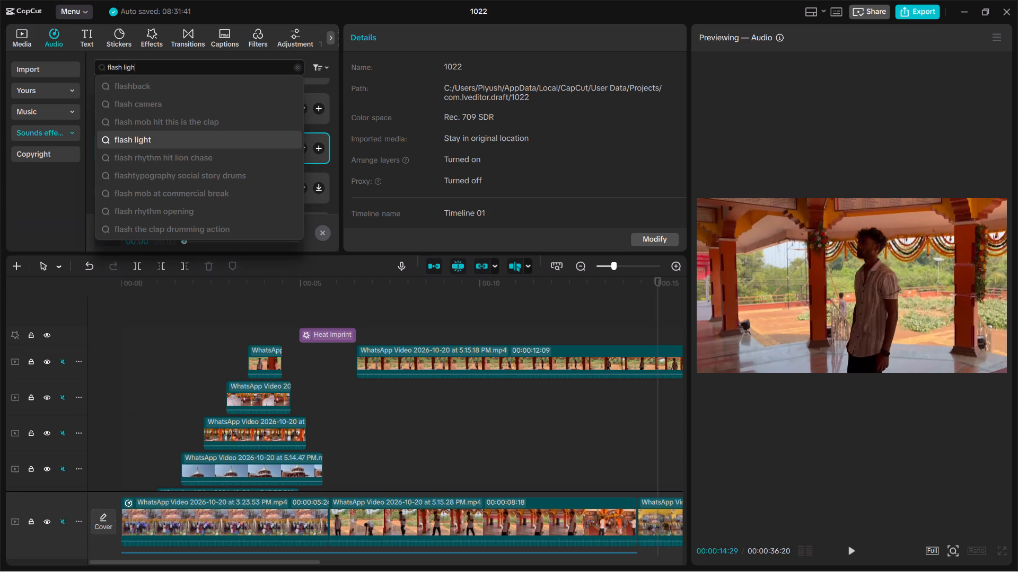
key("BackSpace")
key("BackSpace")
key("BackSpace")
key("BackSpace")
key("BackSpace")
key("Return")
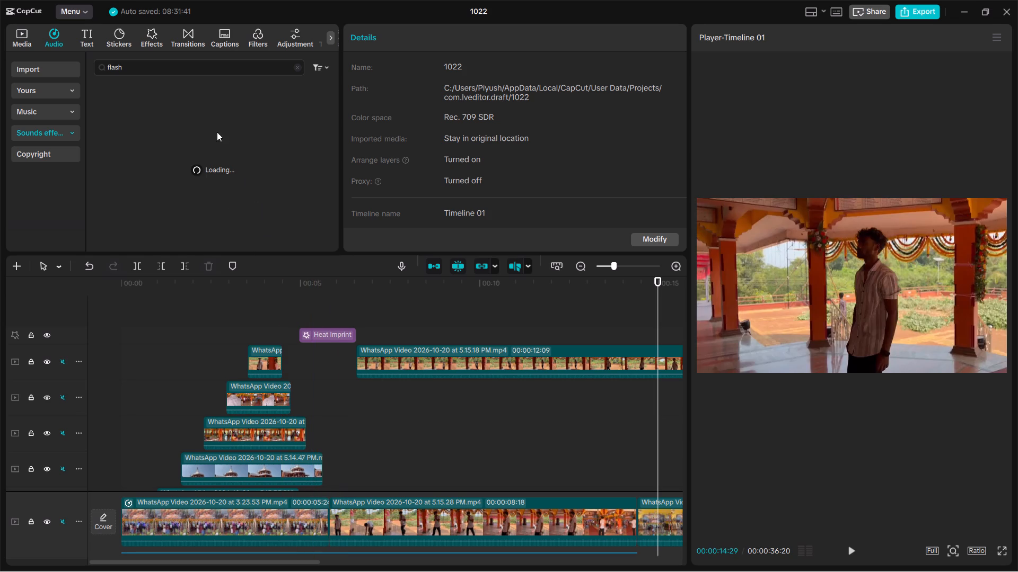
Preview the first six flash sound effects, from Quick Flash Transition 1 through Flash (light bulb glows)(52621).
double_click(137, 93)
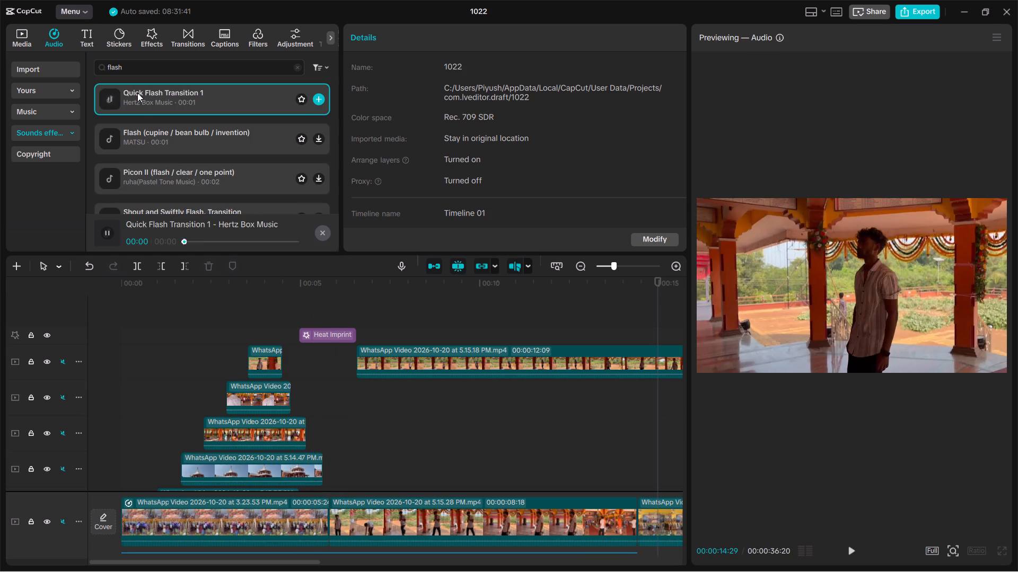
double_click(129, 132)
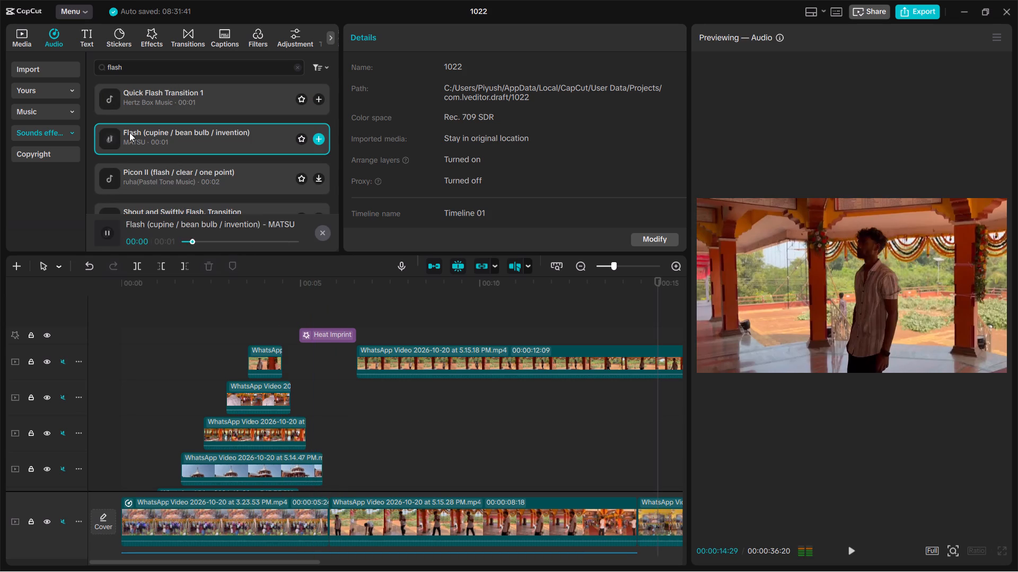
double_click(141, 175)
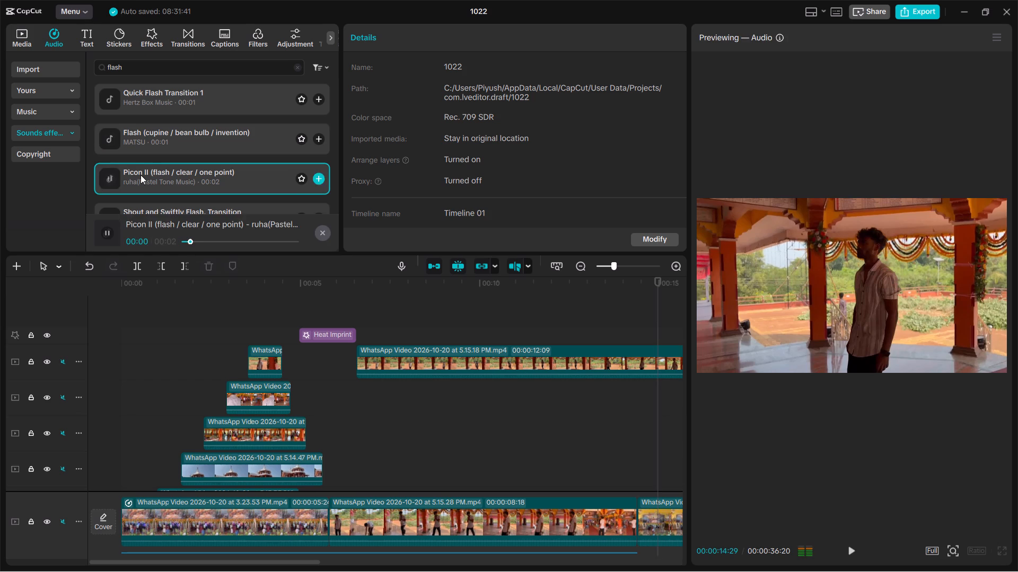
scroll(141, 175, "down", 1)
double_click(174, 110)
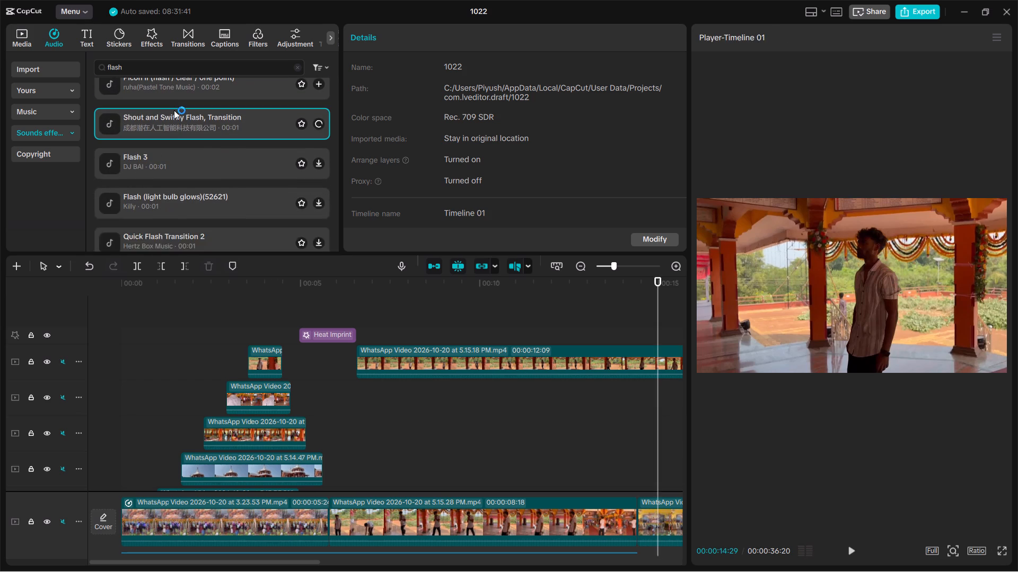
double_click(162, 158)
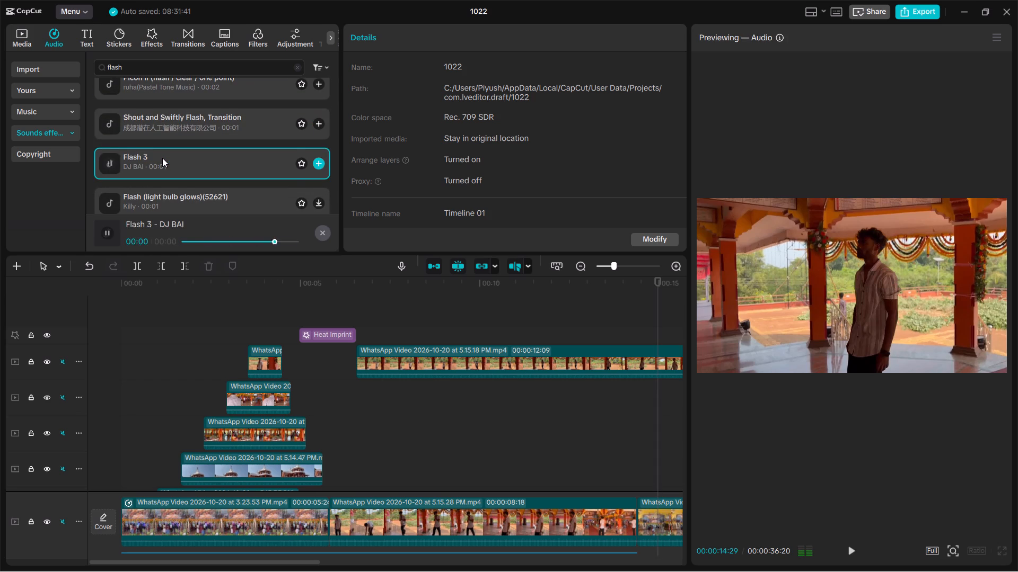
scroll(162, 158, "down", 1)
double_click(162, 158)
Preview more flash sound effects, including Quick Flash Transition 2 and 3, Picone, Flash 1, Pin: Impact sound and Cupin / light / flash.
scroll(162, 158, "down", 1)
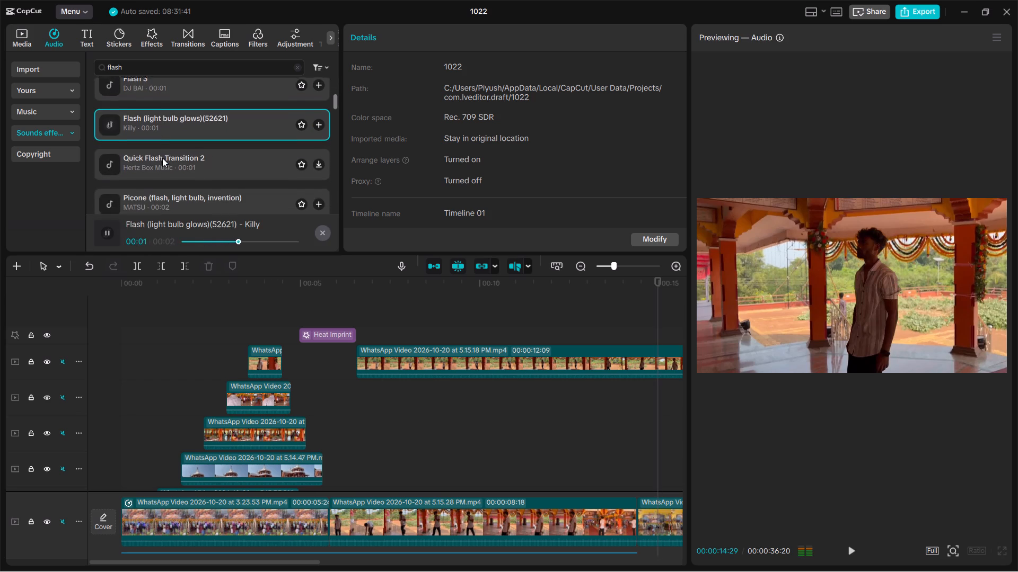
scroll(162, 158, "down", 1)
left_click_drag(162, 158, 173, 146)
double_click(173, 146)
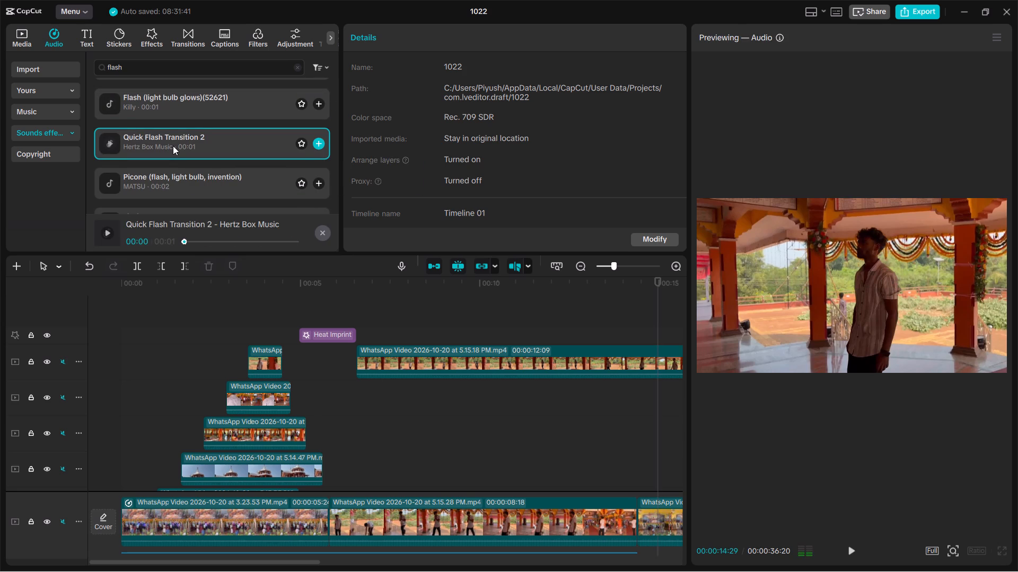
double_click(170, 183)
scroll(170, 183, "down", 1)
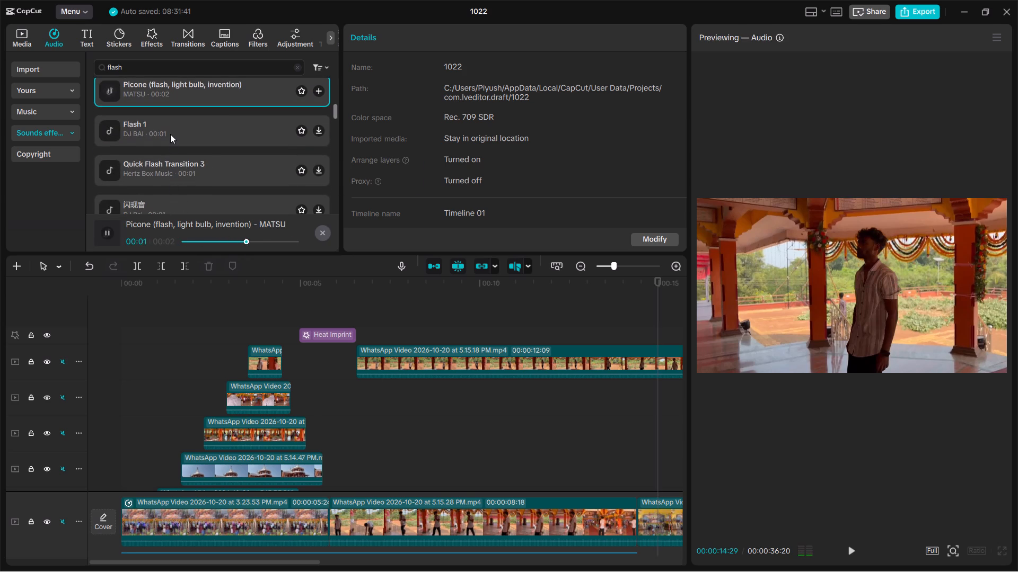
double_click(172, 128)
double_click(162, 168)
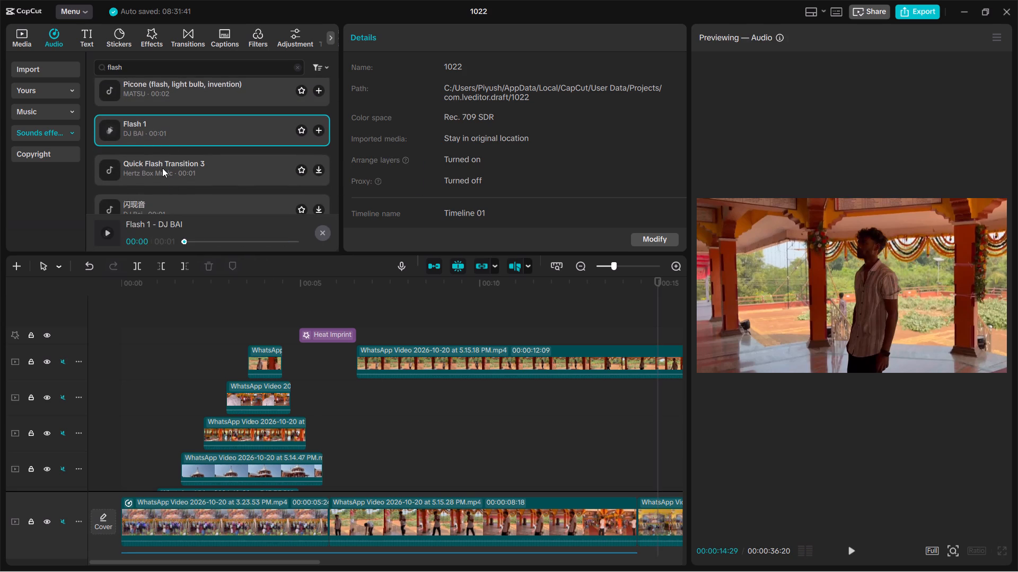
scroll(162, 168, "down", 1)
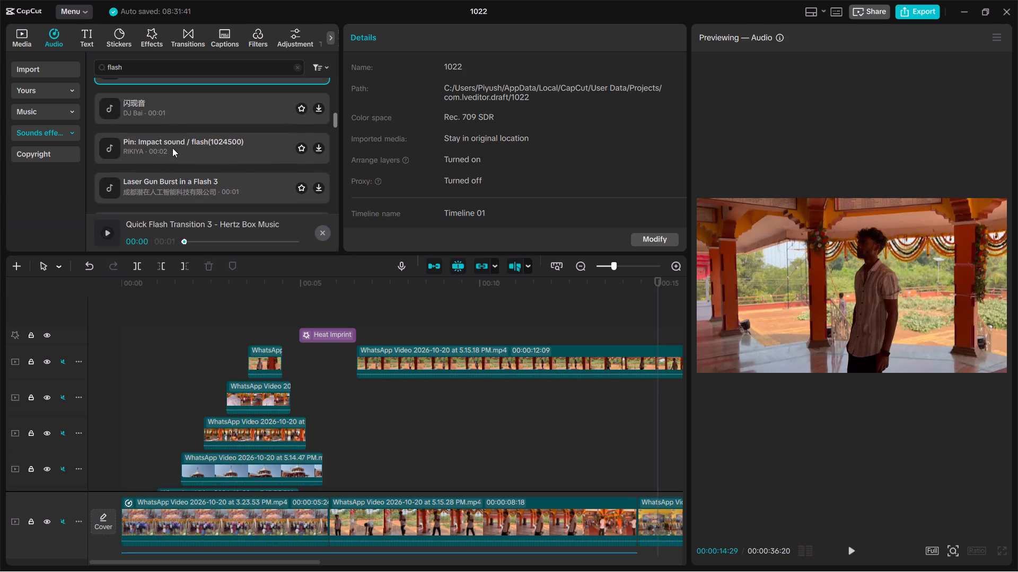
double_click(172, 148)
double_click(158, 223)
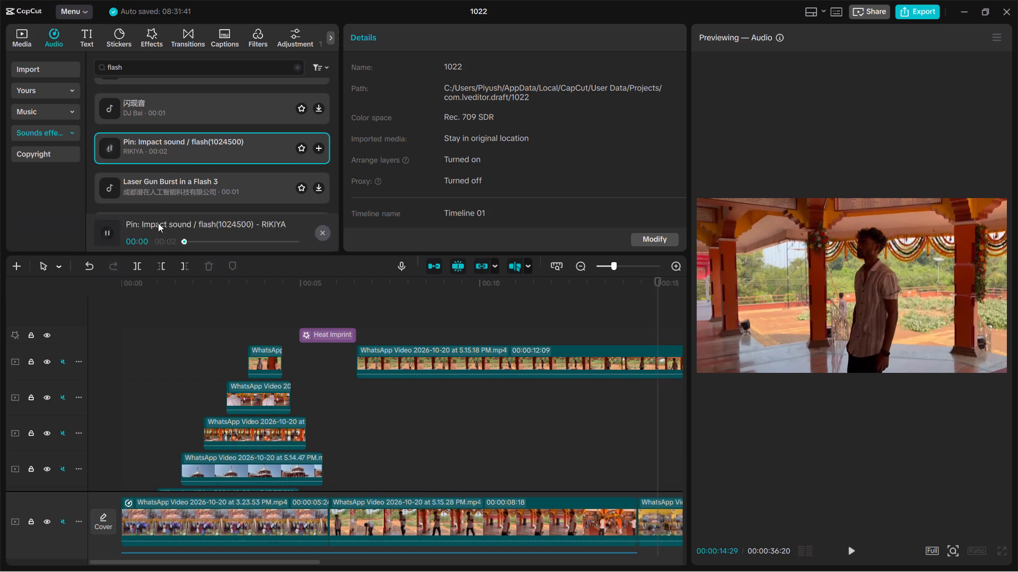
Search the sound effects for "flash camera" and preview the first four camera shutter sounds.
left_click(157, 71)
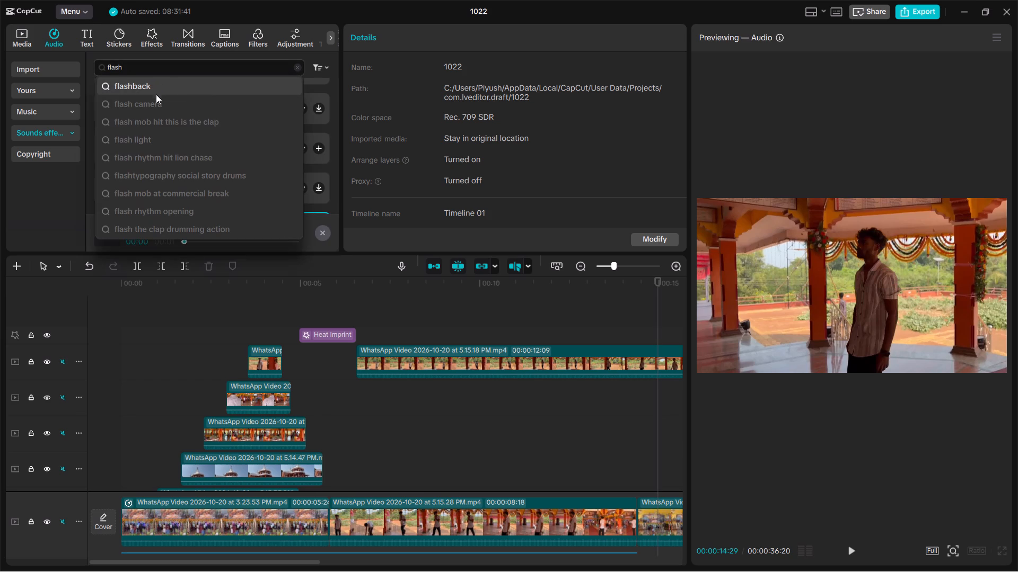
left_click(153, 105)
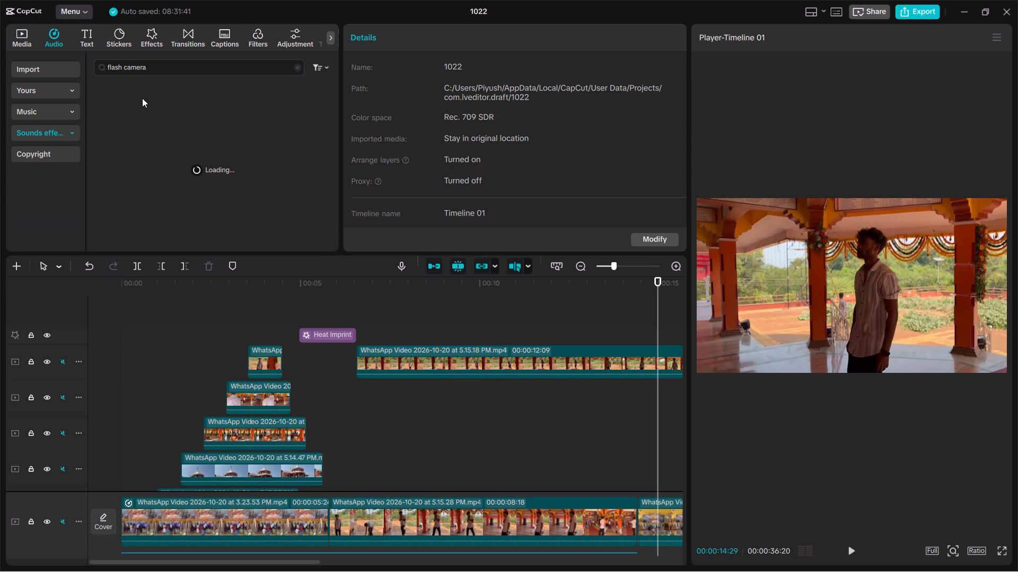
double_click(134, 93)
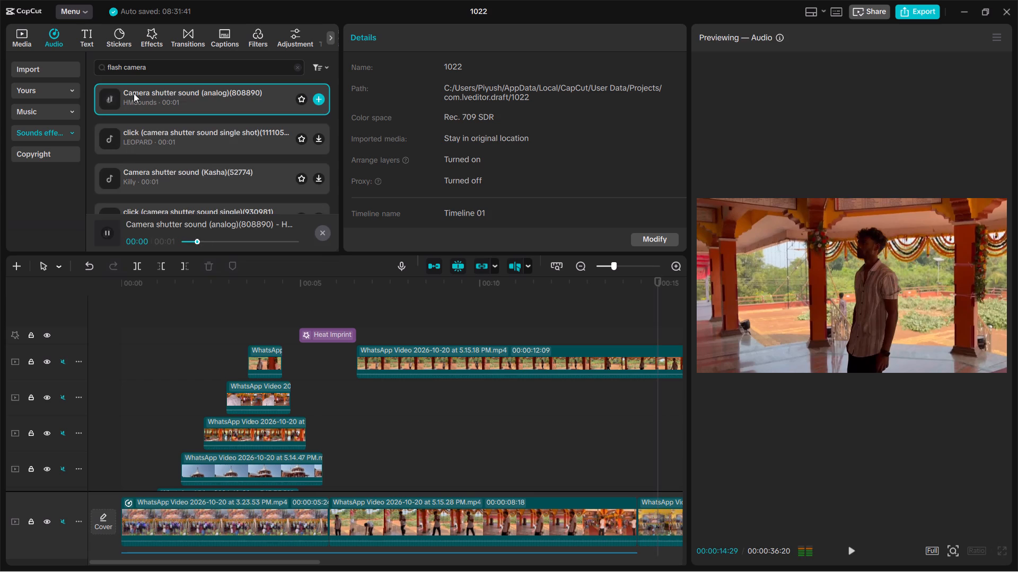
double_click(126, 135)
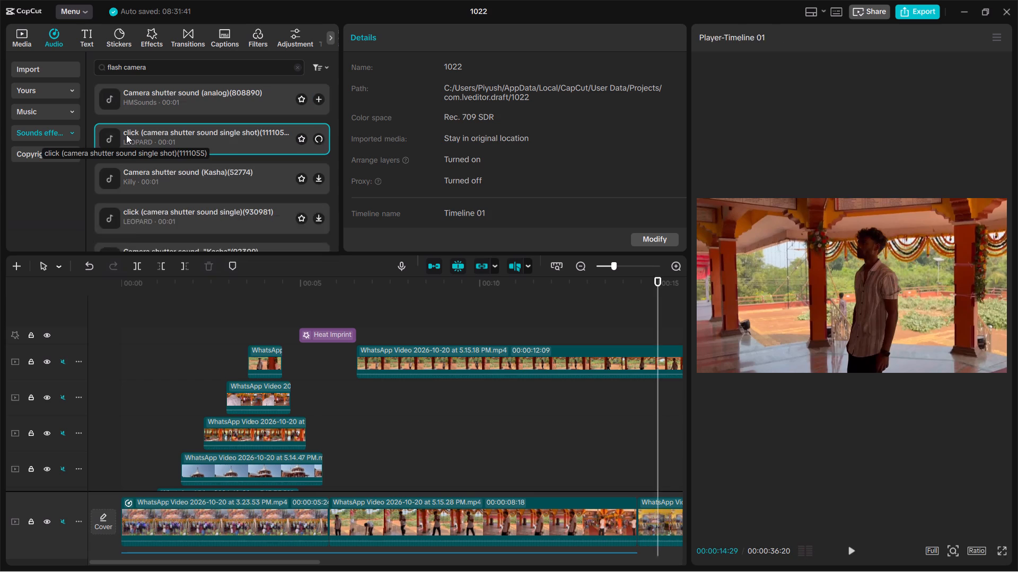
double_click(132, 165)
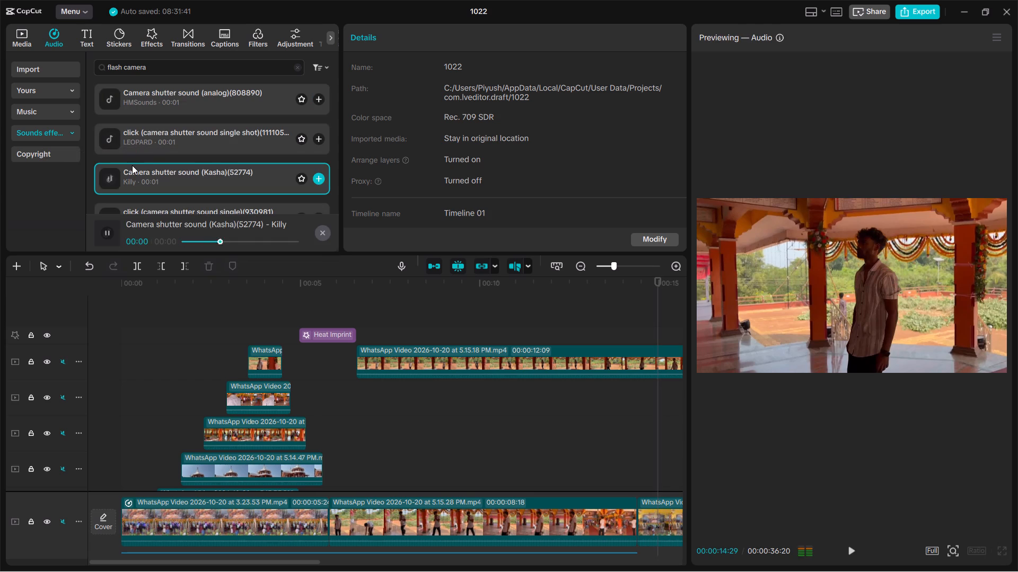
scroll(132, 165, "down", 1)
double_click(132, 165)
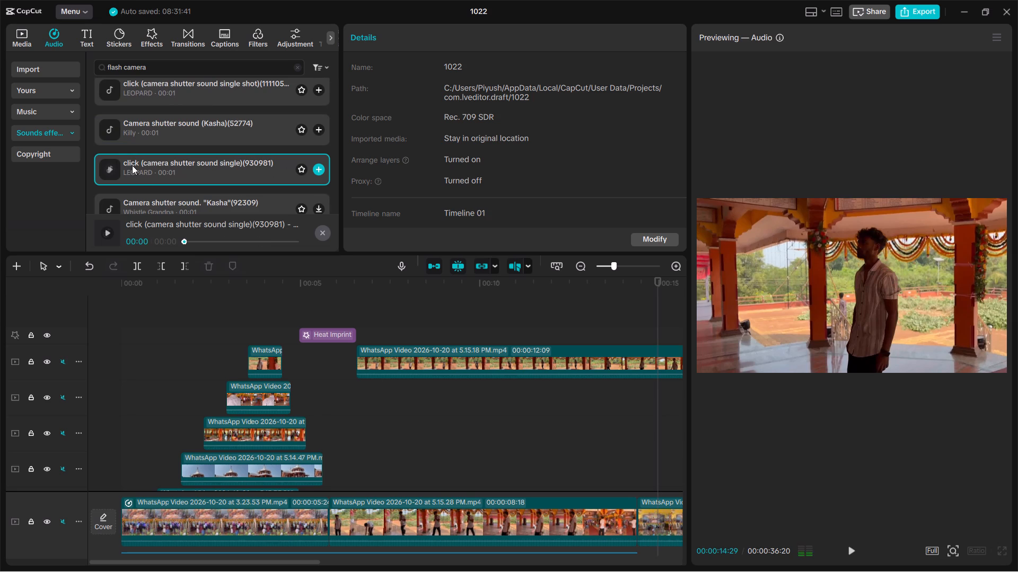
Preview the further camera shutter sounds, from "Kasha"(92309) and the single-lens reflex recording through the burst mode, continuous and Kasha (film) sounds.
scroll(138, 175, "down", 1)
double_click(138, 175)
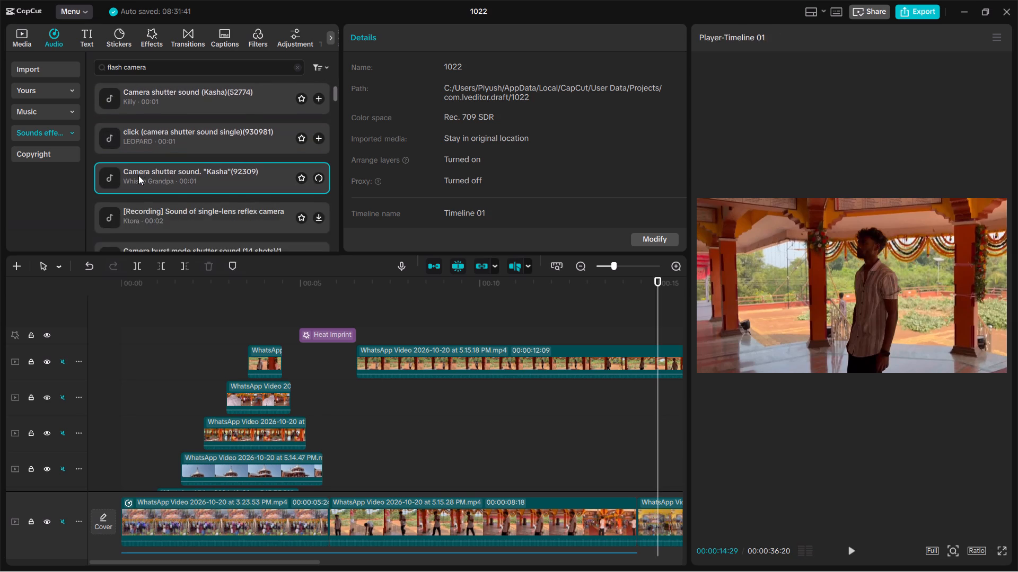
scroll(138, 175, "down", 1)
double_click(151, 163)
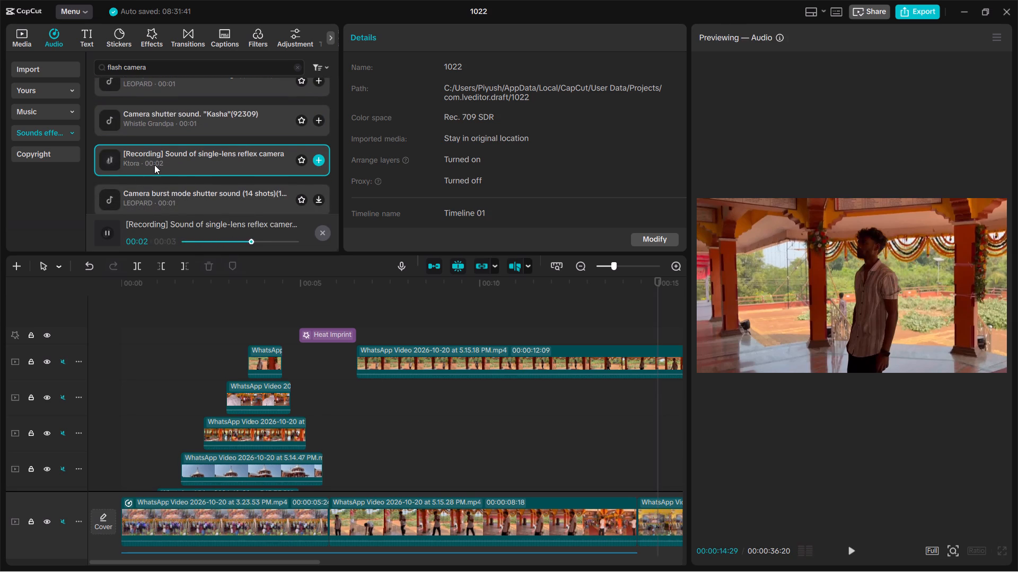
scroll(163, 172, "down", 1)
double_click(177, 120)
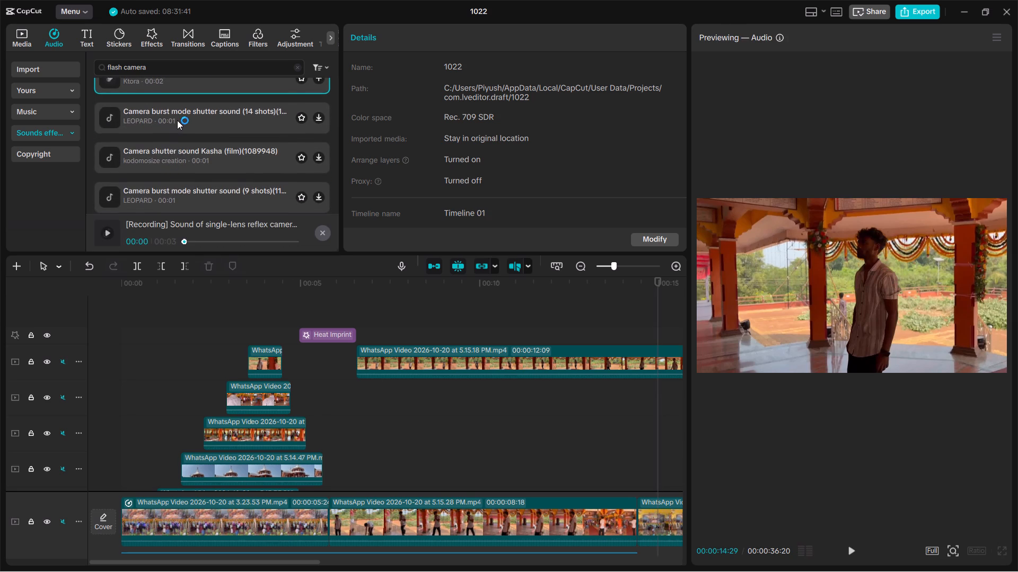
scroll(177, 120, "down", 1)
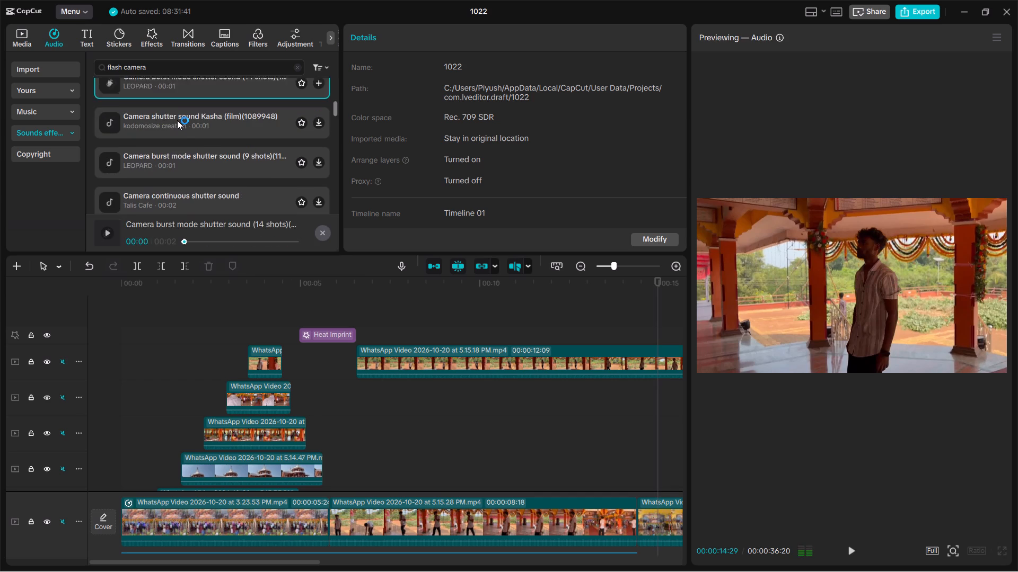
scroll(177, 120, "down", 1)
double_click(186, 163)
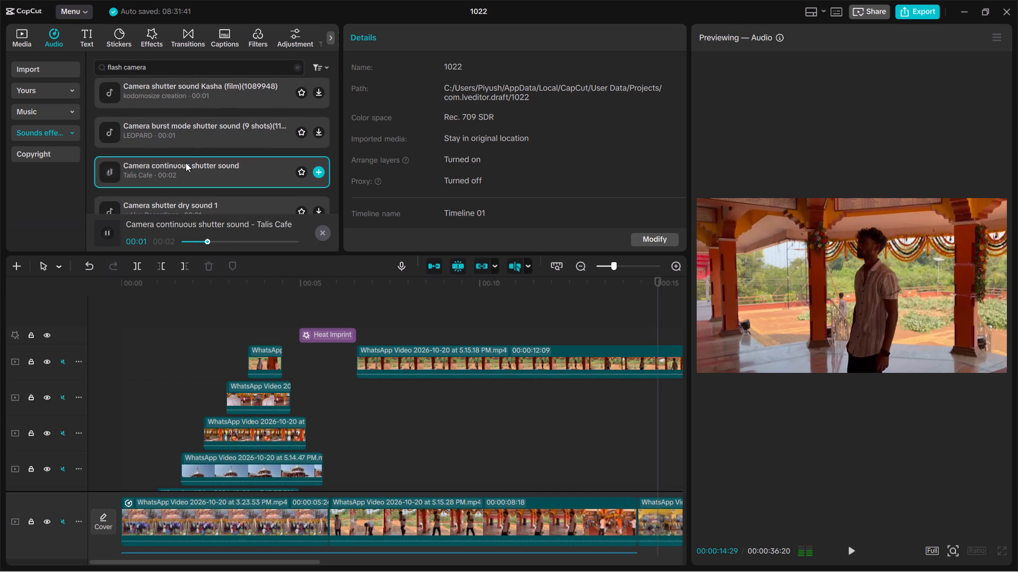
double_click(201, 130)
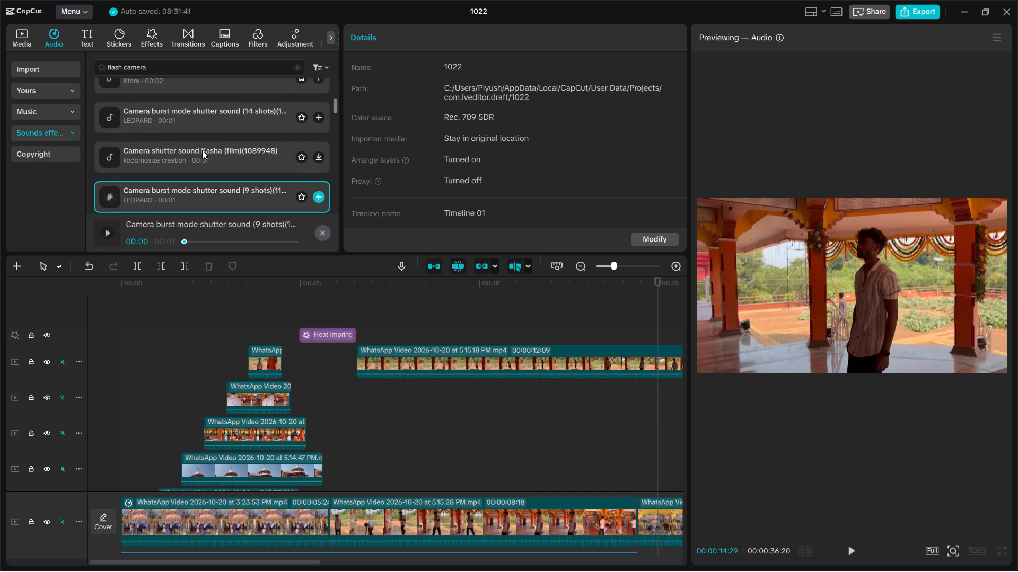
double_click(202, 150)
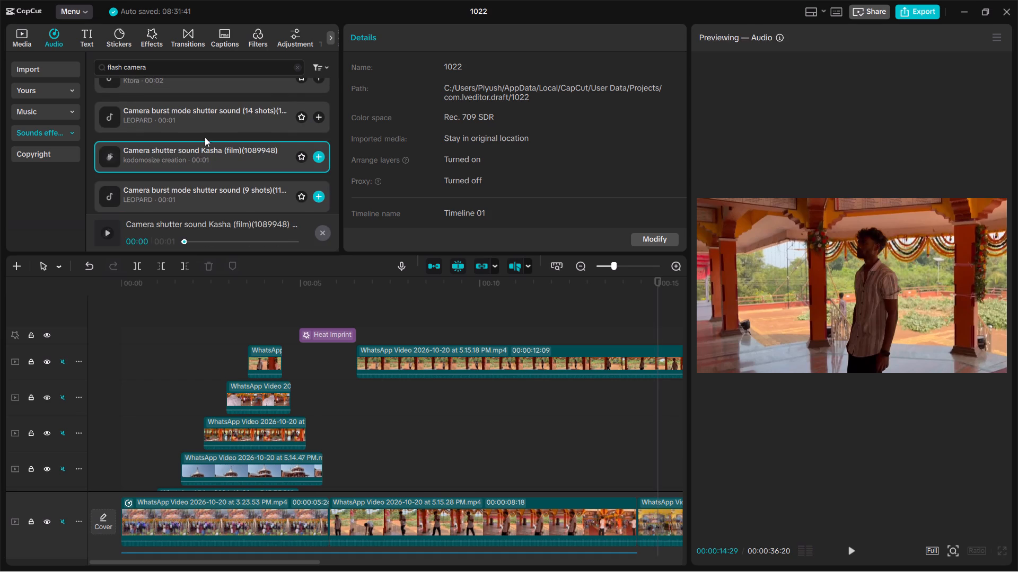
double_click(213, 121)
Preview the first four camera shutter sounds again for comparison, ending with Camera shutter sound (analog)(808890).
scroll(213, 121, "up", 5)
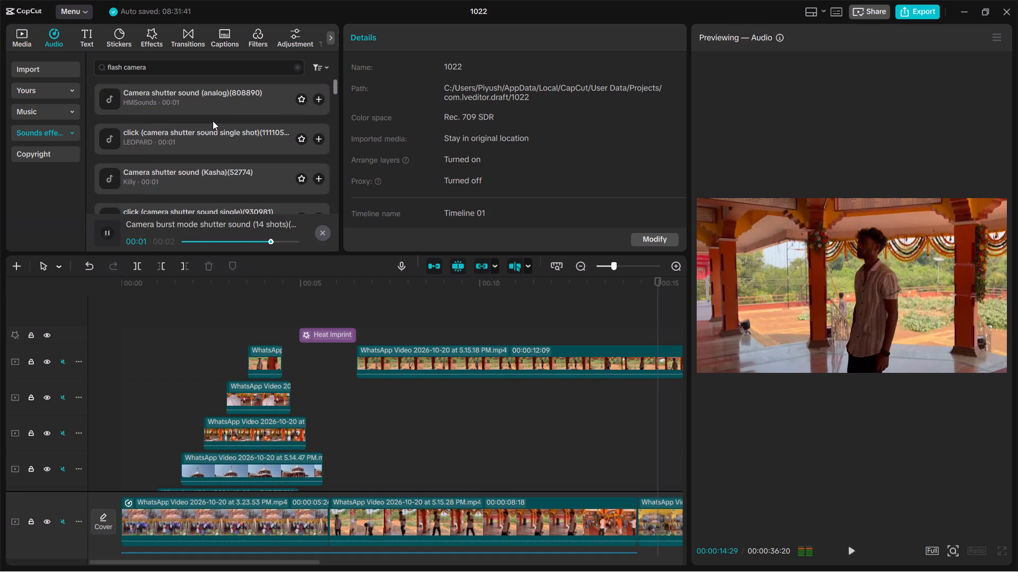
left_click(224, 106)
double_click(180, 99)
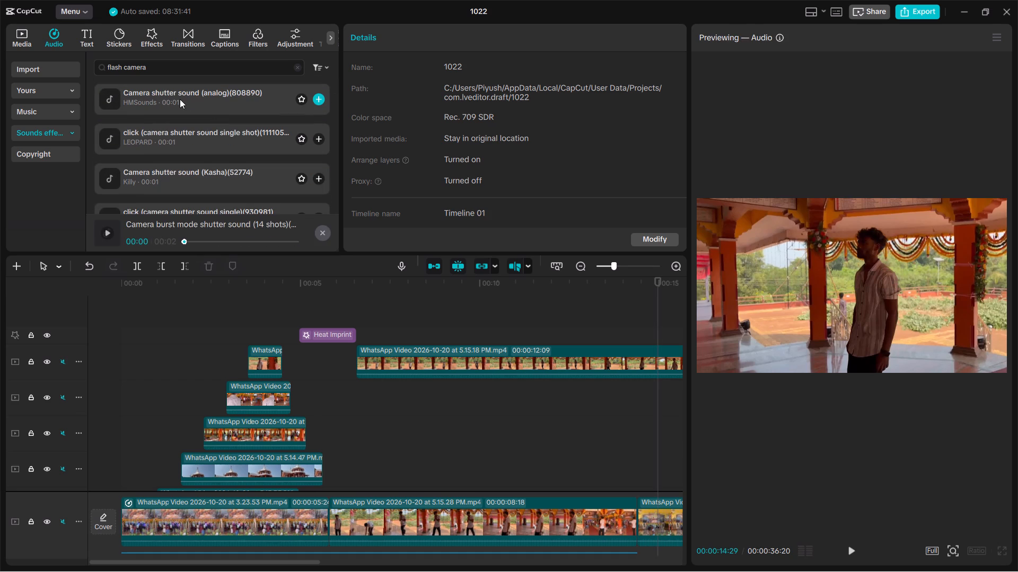
double_click(177, 129)
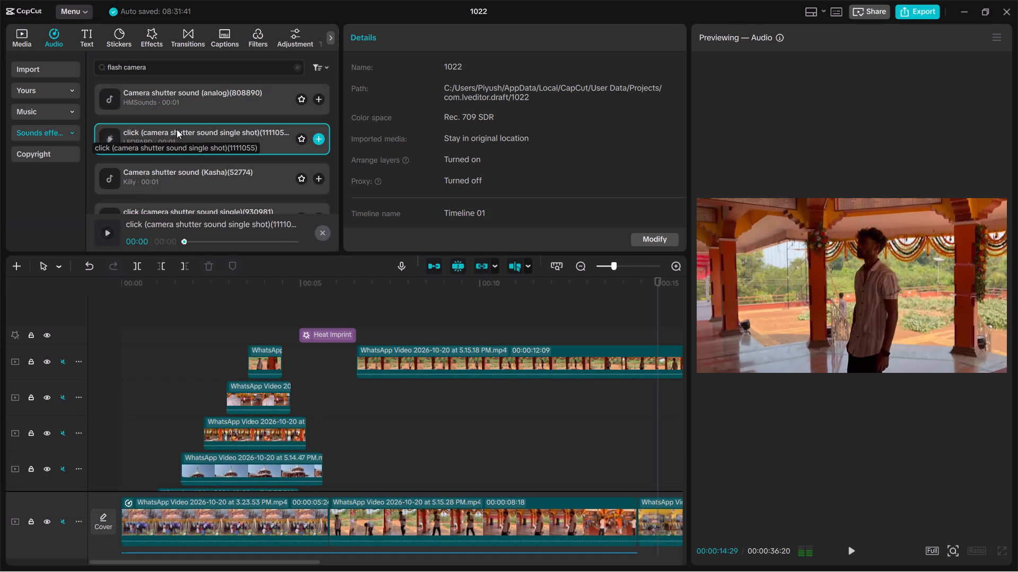
double_click(181, 170)
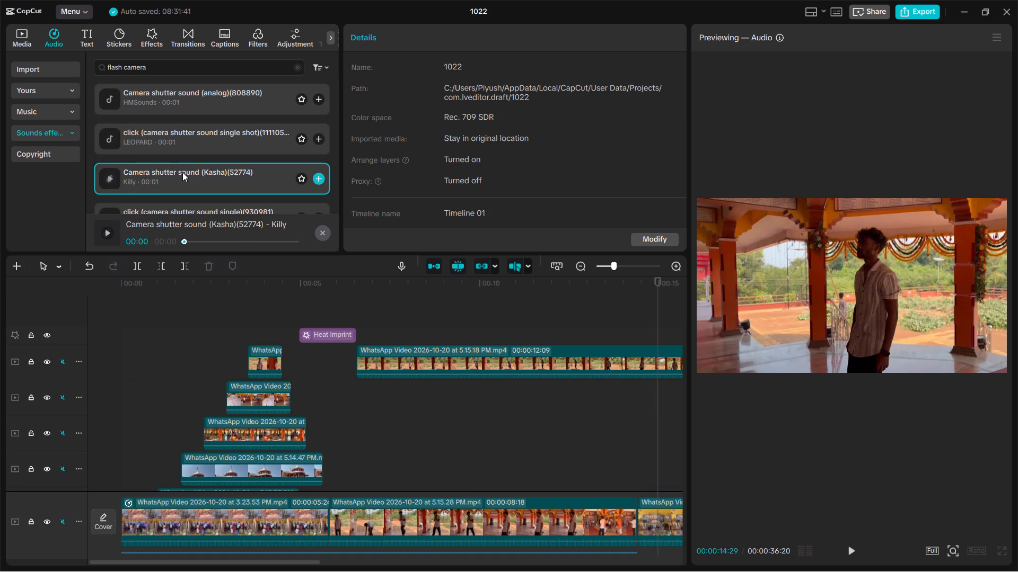
scroll(182, 172, "down", 1)
double_click(174, 162)
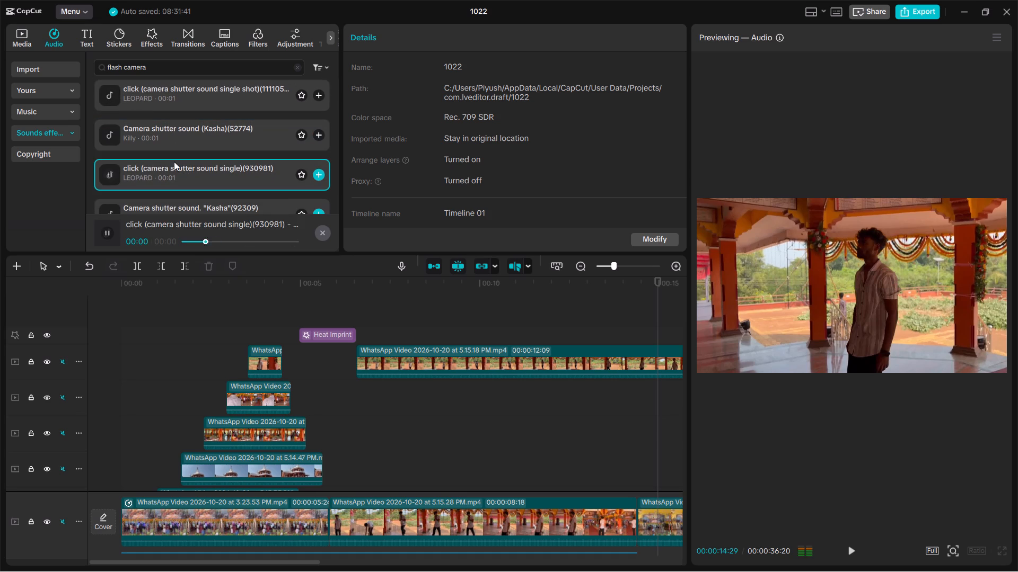
scroll(174, 162, "up", 2)
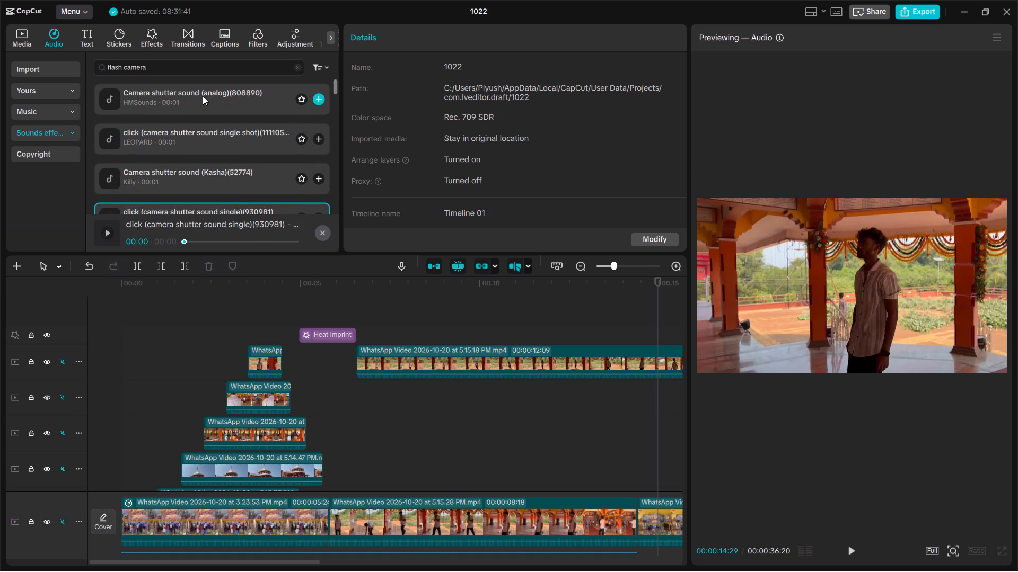
double_click(203, 96)
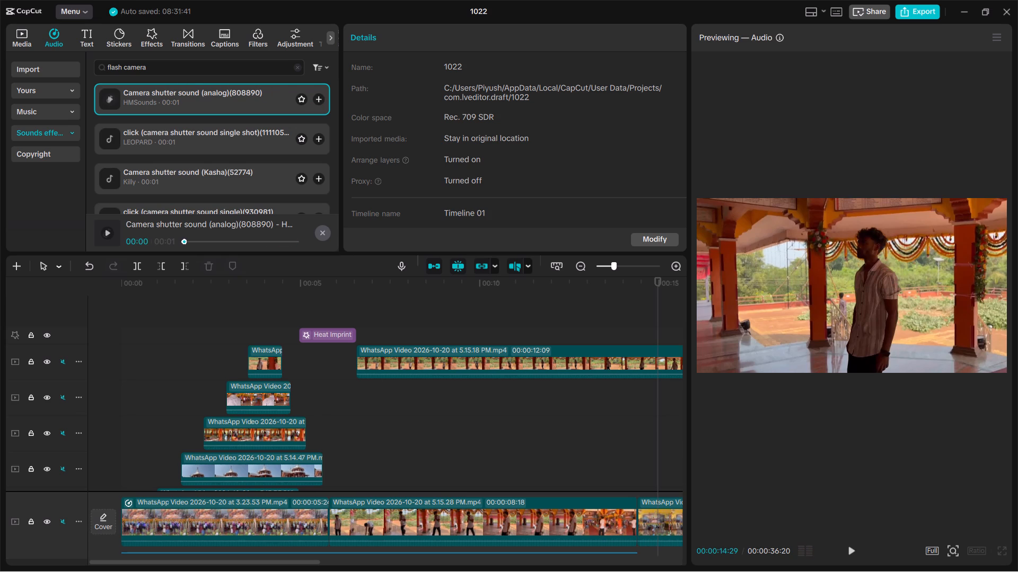
Add Camera shutter sound (analog)(808890) to the timeline and place it on its own audio track at the cut between the first two main clips.
left_click(320, 95)
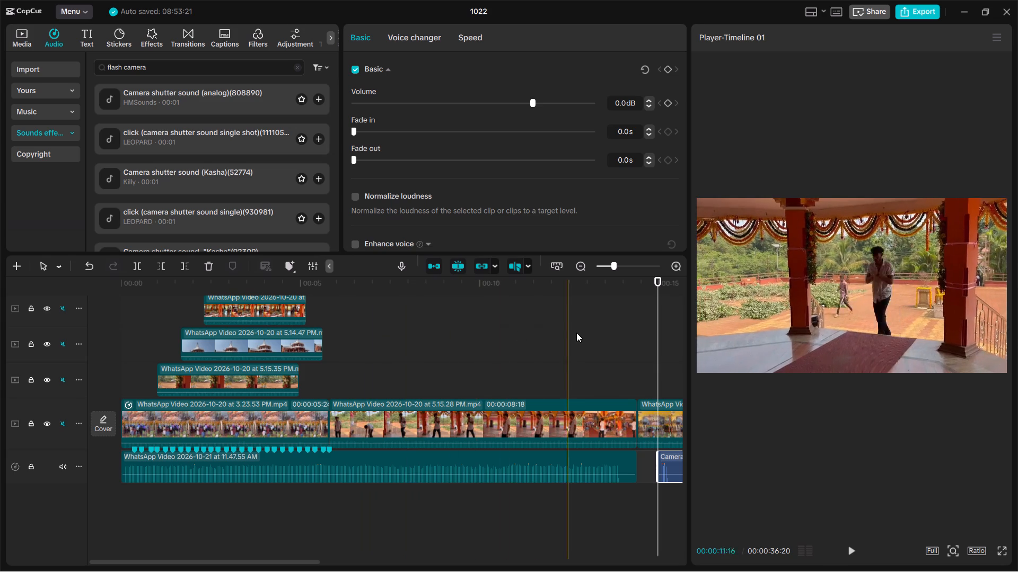
scroll(576, 333, "left", 1)
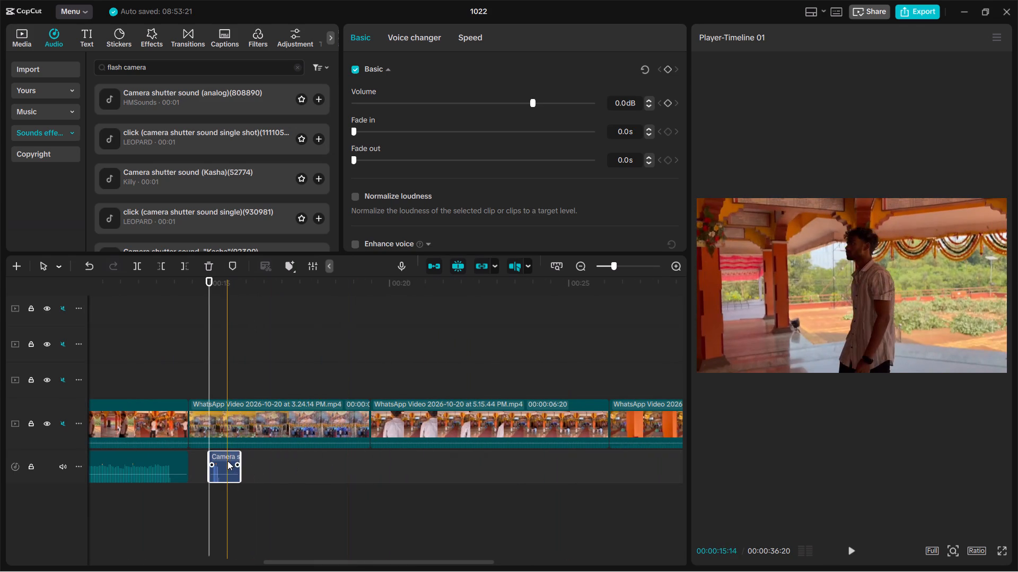
left_click_drag(227, 461, 97, 458)
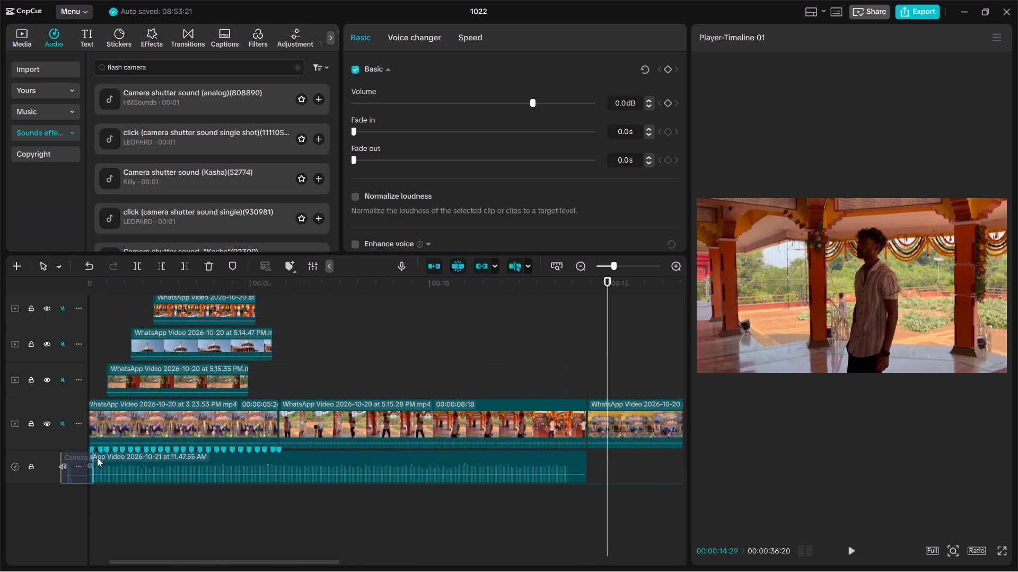
left_click_drag(97, 458, 274, 432)
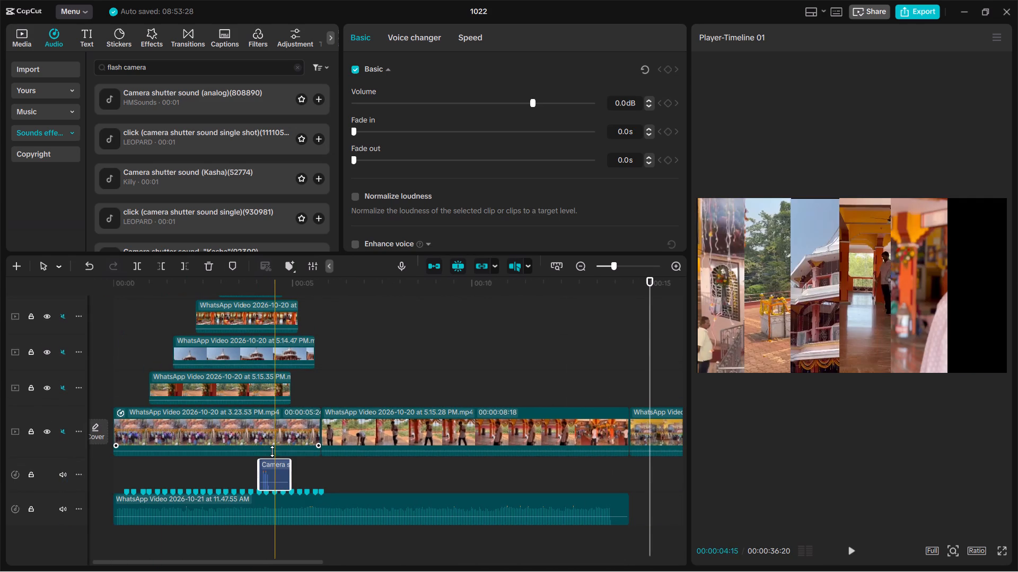
left_click_drag(275, 470, 302, 470)
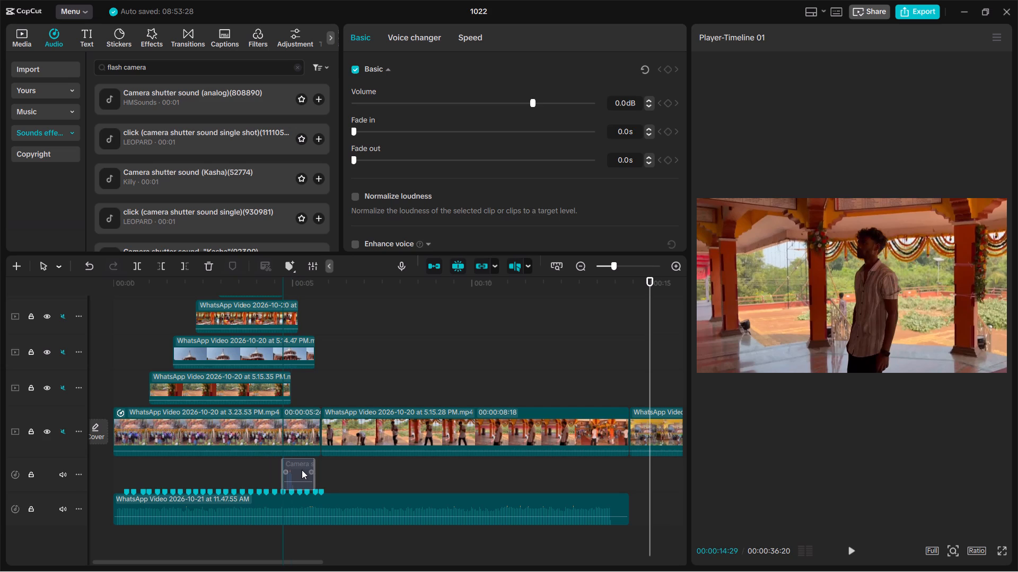
left_click_drag(302, 470, 326, 471)
left_click_drag(326, 471, 332, 472)
left_click_drag(346, 476, 334, 479)
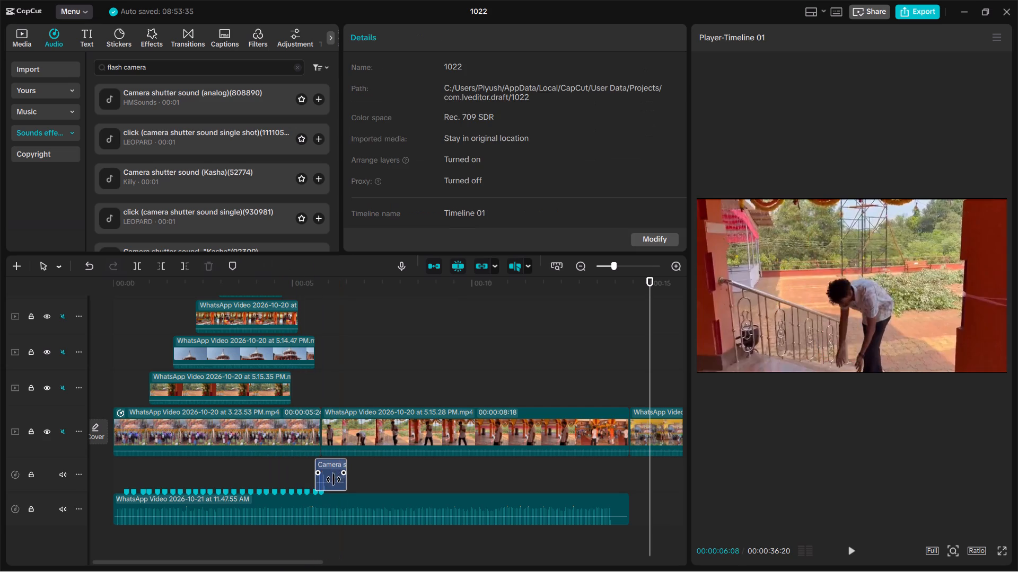
left_click_drag(334, 479, 333, 479)
Shift the shutter sound slightly earlier, starting at about 5.4 s just before the cut, and play that section to check the timing.
left_click(178, 315)
key("space")
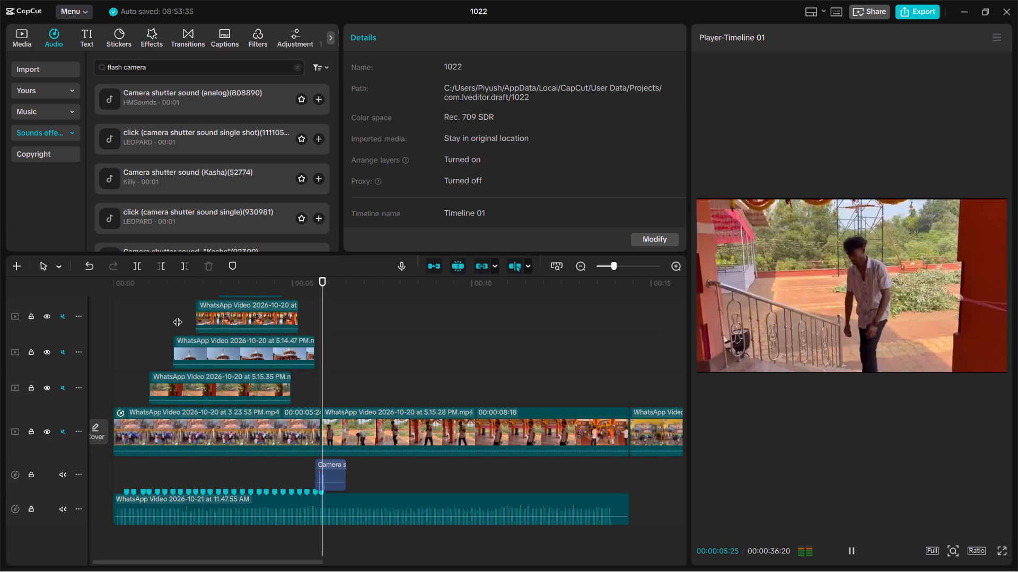
left_click(331, 477)
left_click_drag(331, 477, 328, 477)
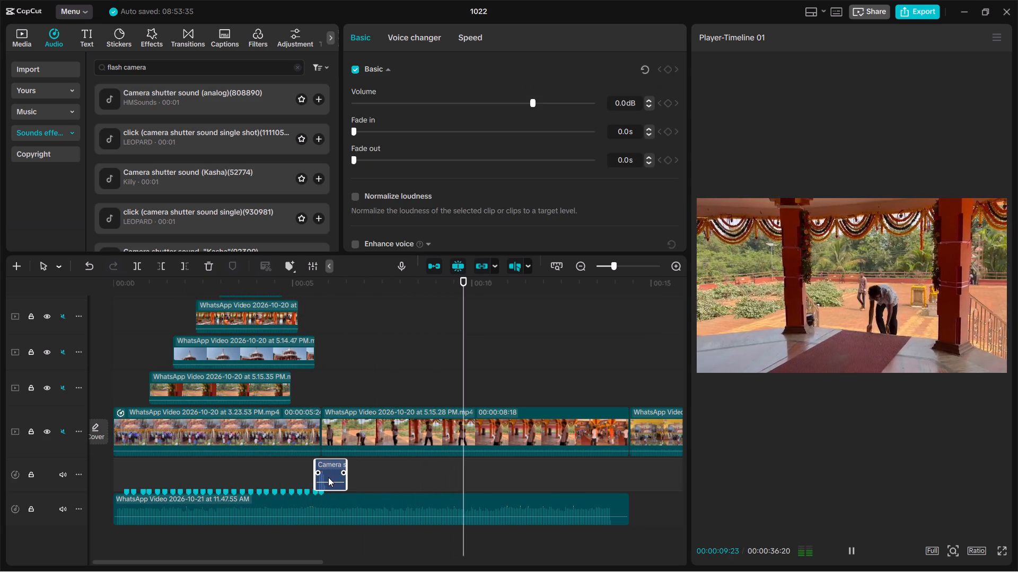
left_click_drag(328, 477, 324, 478)
left_click(259, 471)
key("space")
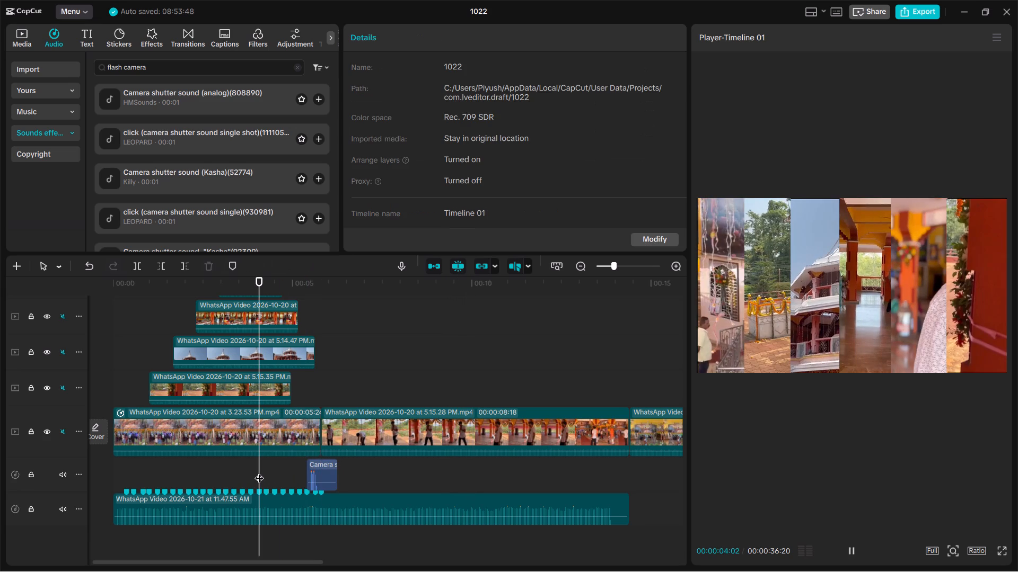
key("space")
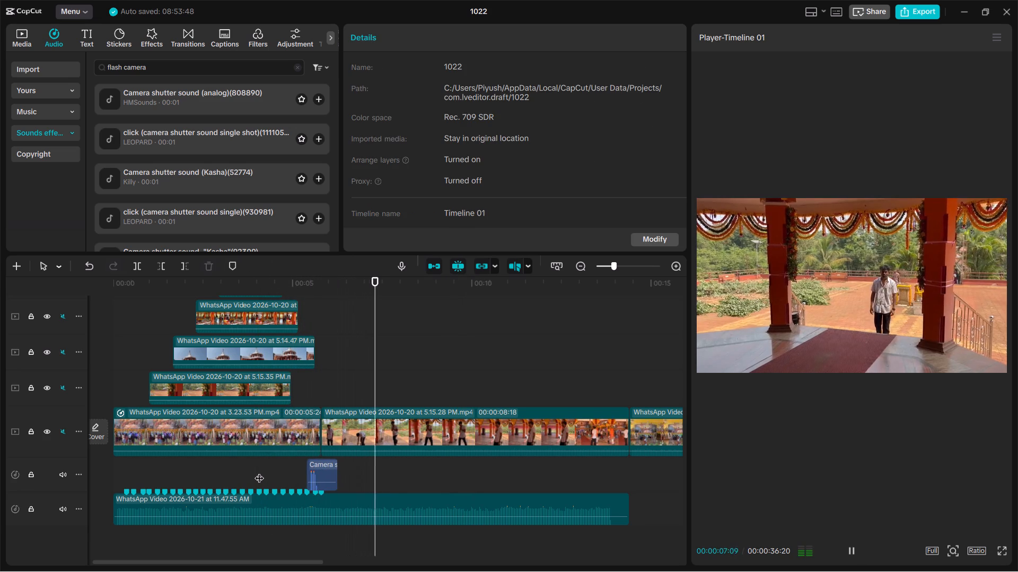
Apply a fade-out over most of the camera shutter sound's length and play back the section around the cut.
scroll(324, 380, "up", 3, "ctrl")
scroll(324, 380, "down", 1)
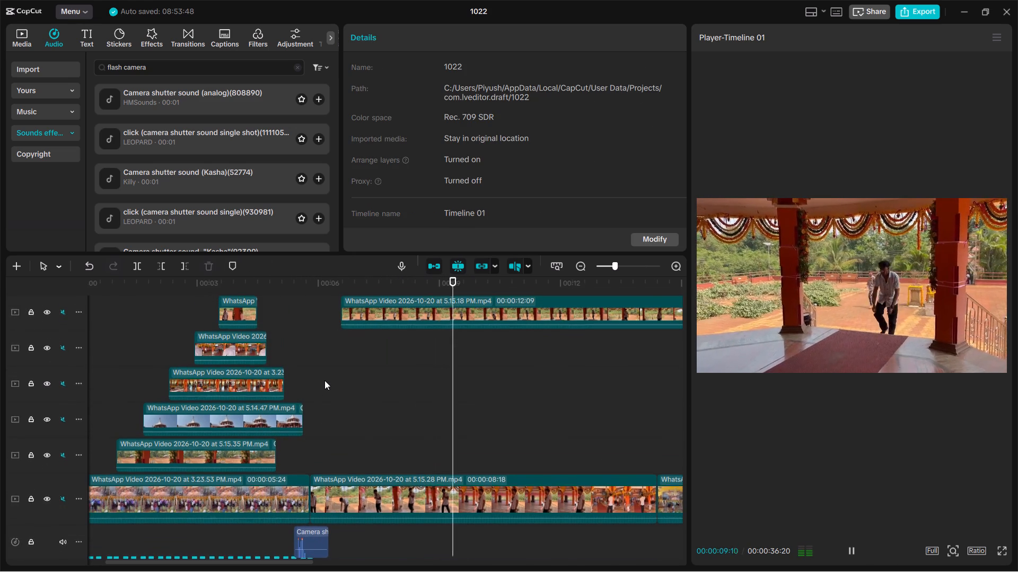
scroll(324, 380, "down", 1)
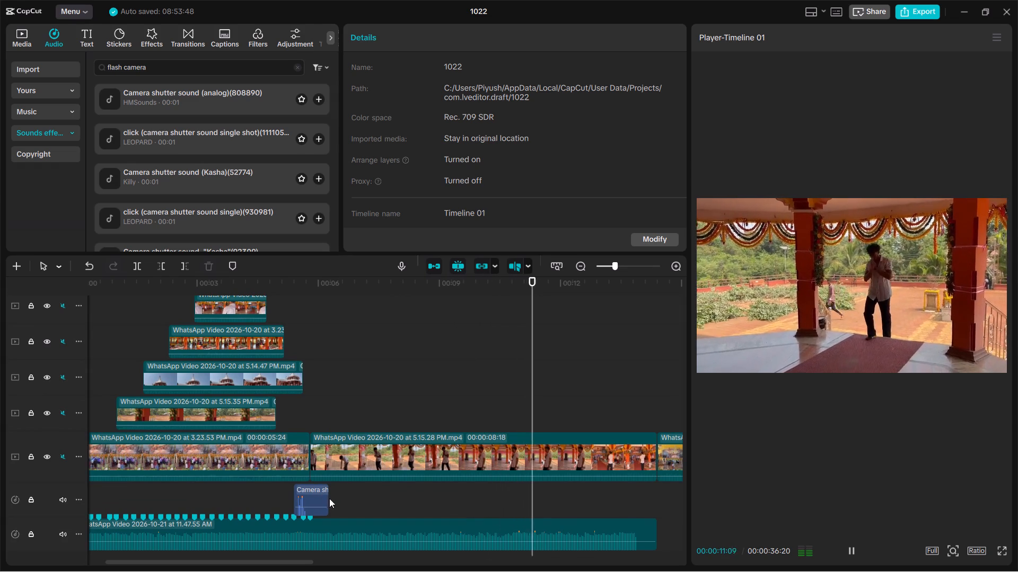
left_click_drag(328, 498, 311, 500)
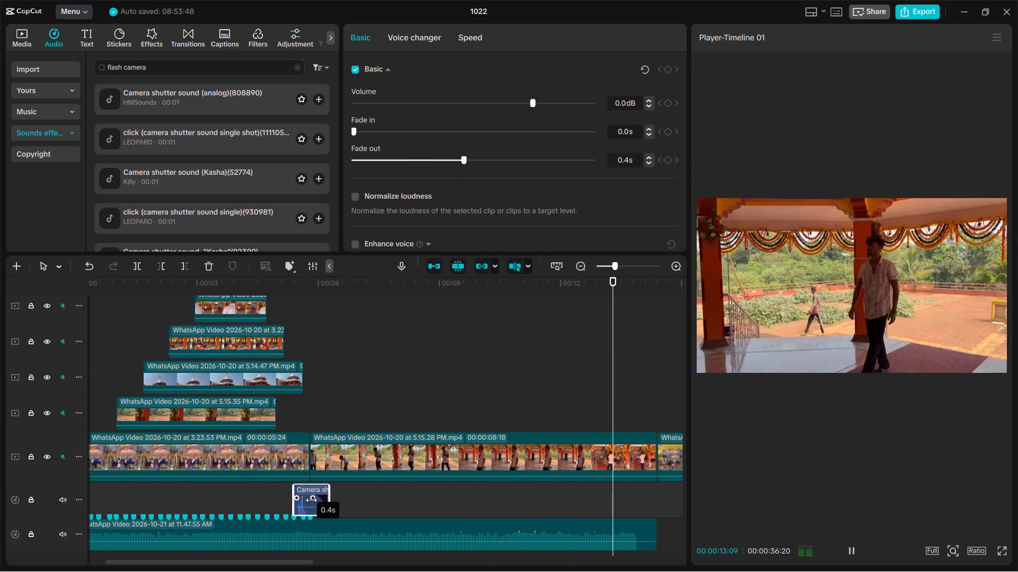
left_click_drag(311, 500, 301, 503)
left_click(291, 503)
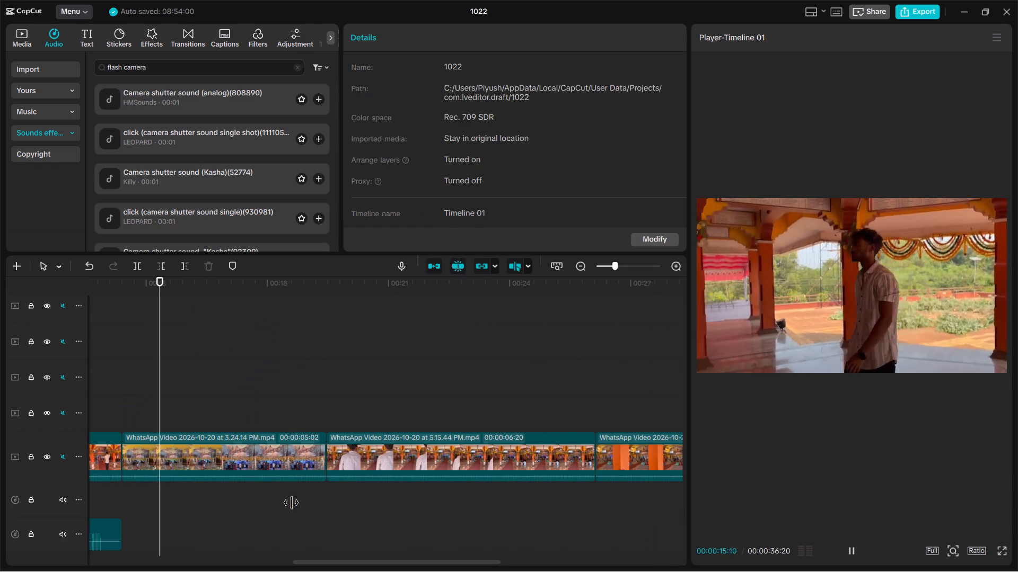
scroll(291, 503, "right", 4)
left_click(274, 502)
key("space")
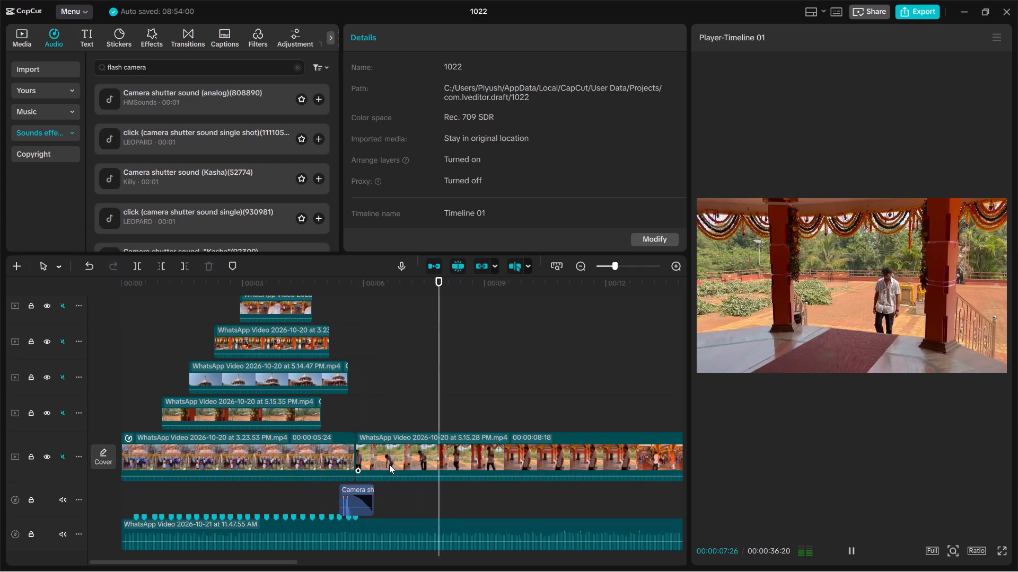
Select the main-track clip WhatsApp Video 2026-10-20 at 5.15.28 PM and examine its opening frames just after the cut.
left_click(407, 458)
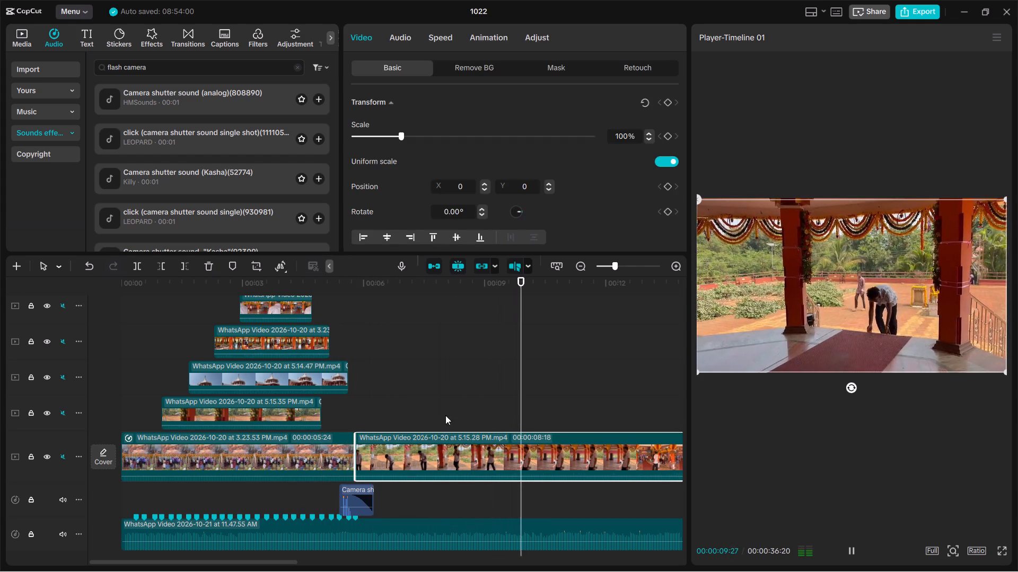
left_click(452, 407)
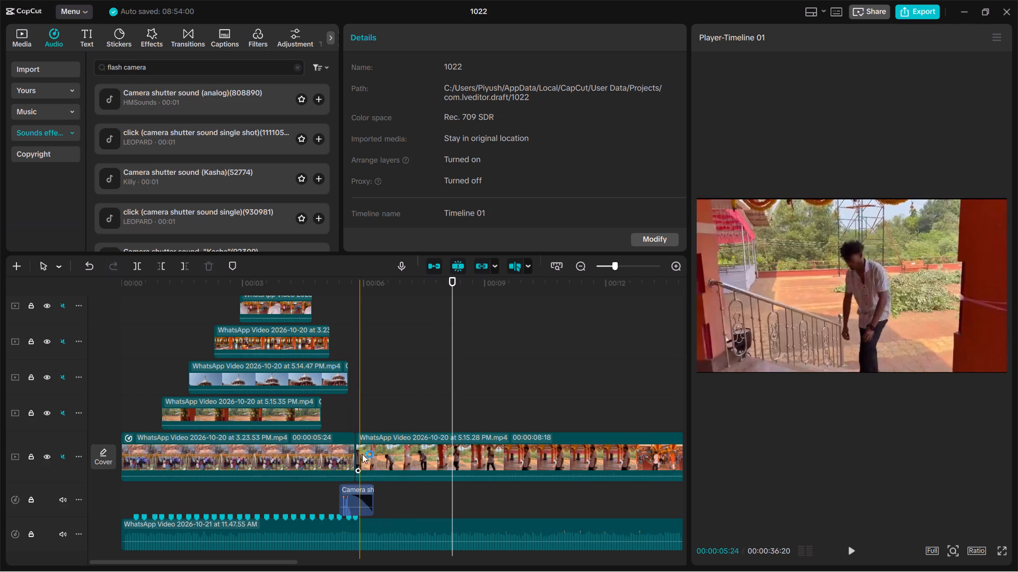
left_click_drag(375, 455, 396, 455)
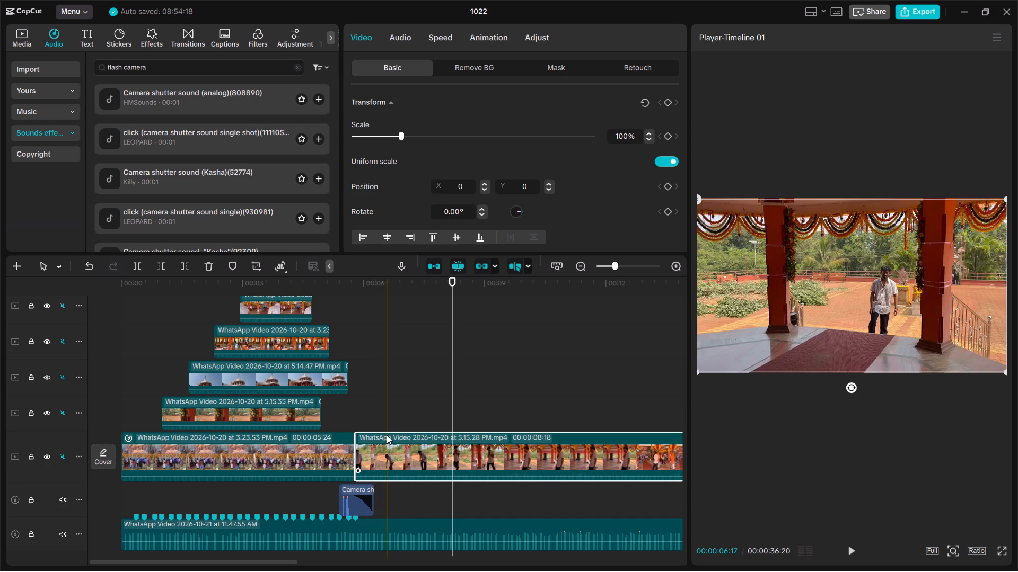
scroll(389, 436, "up", 10, "ctrl")
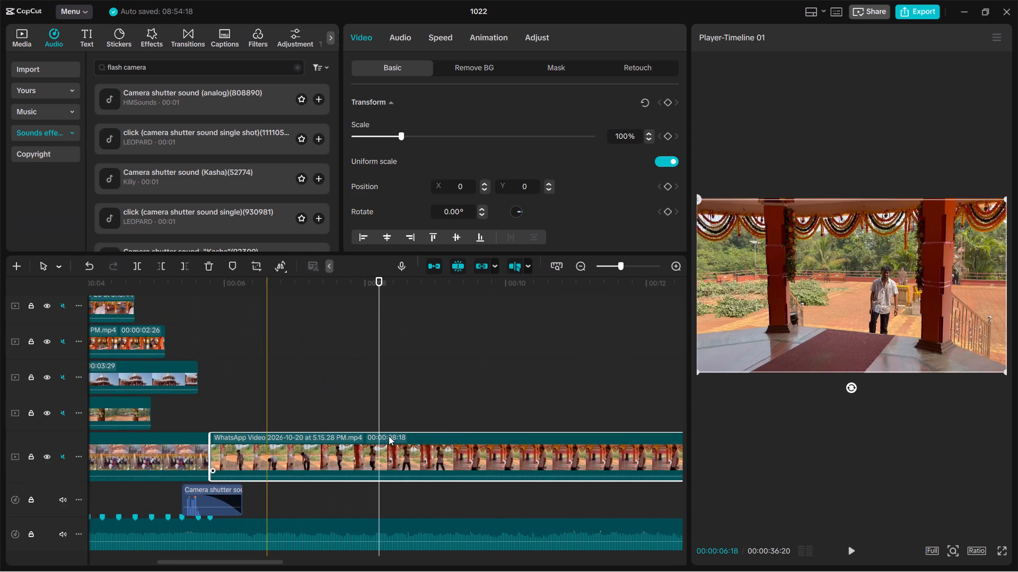
scroll(389, 436, "up", 1, "ctrl")
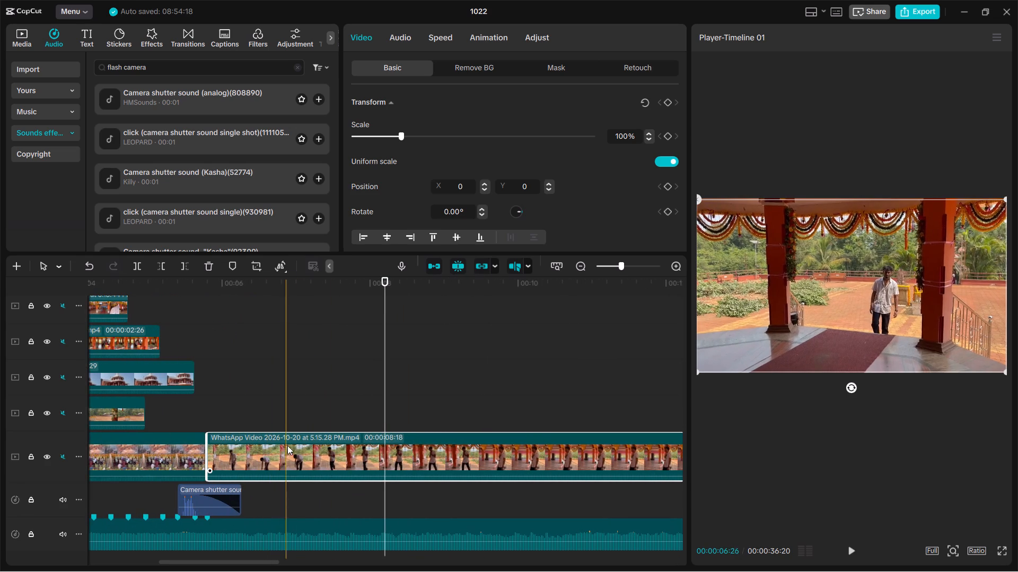
Look through the remaining main-track clips, then the stacked clips and the Heat Imprint section near the start.
scroll(332, 451, "left", 3)
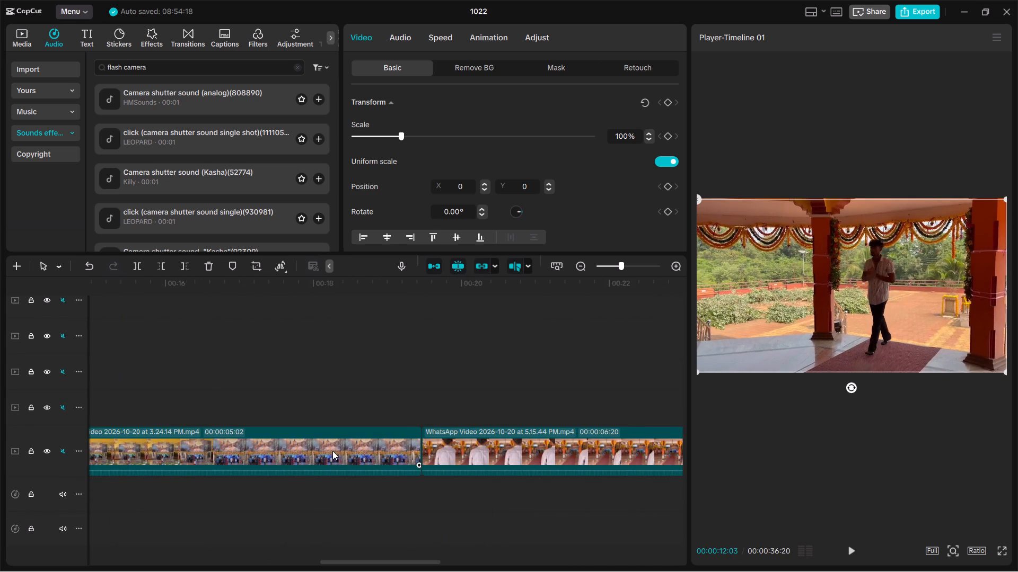
scroll(462, 450, "left", 2)
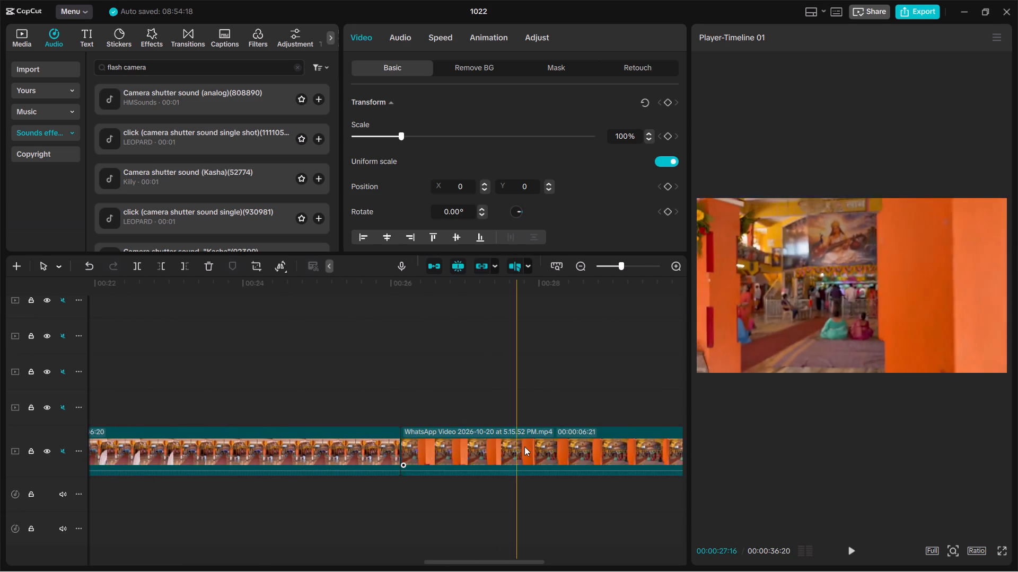
scroll(611, 446, "left", 3)
scroll(439, 430, "right", 5)
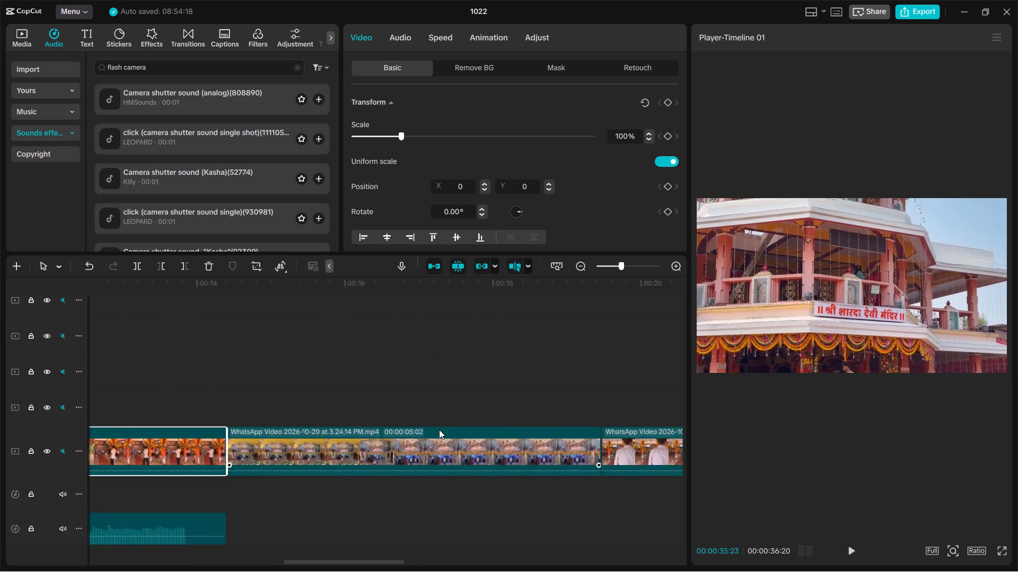
scroll(439, 430, "right", 6)
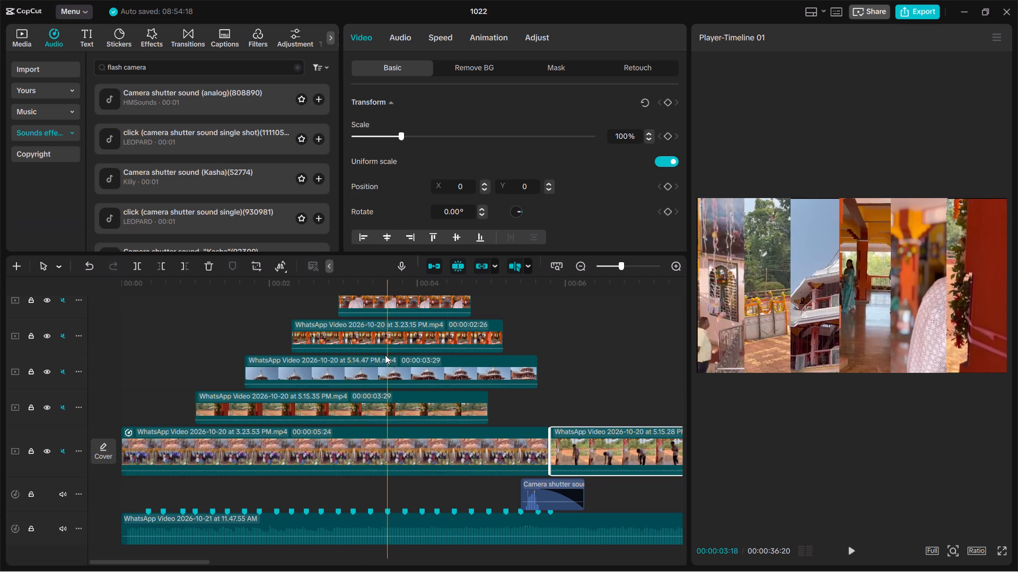
scroll(385, 355, "up", 2)
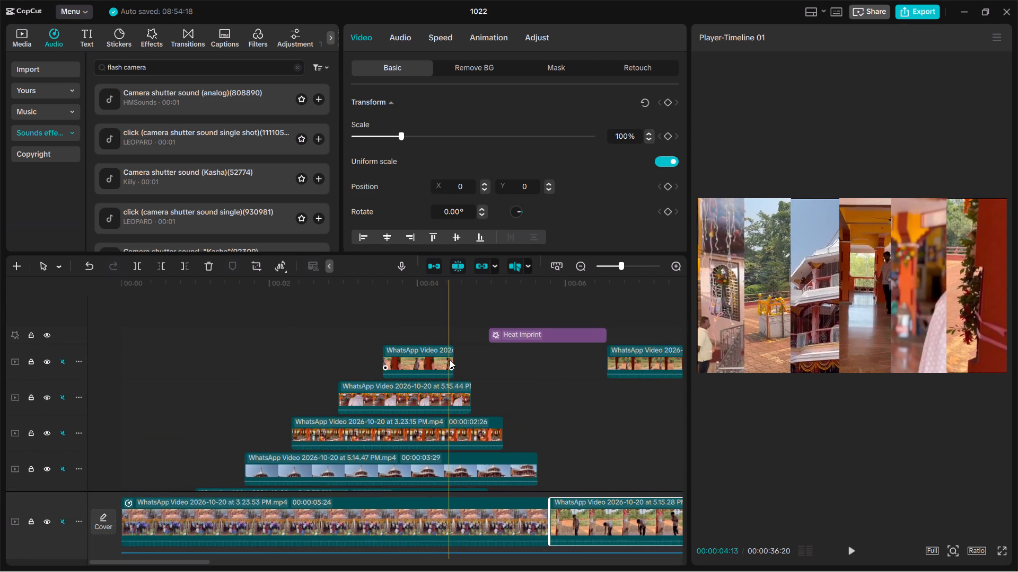
scroll(484, 355, "left", 3)
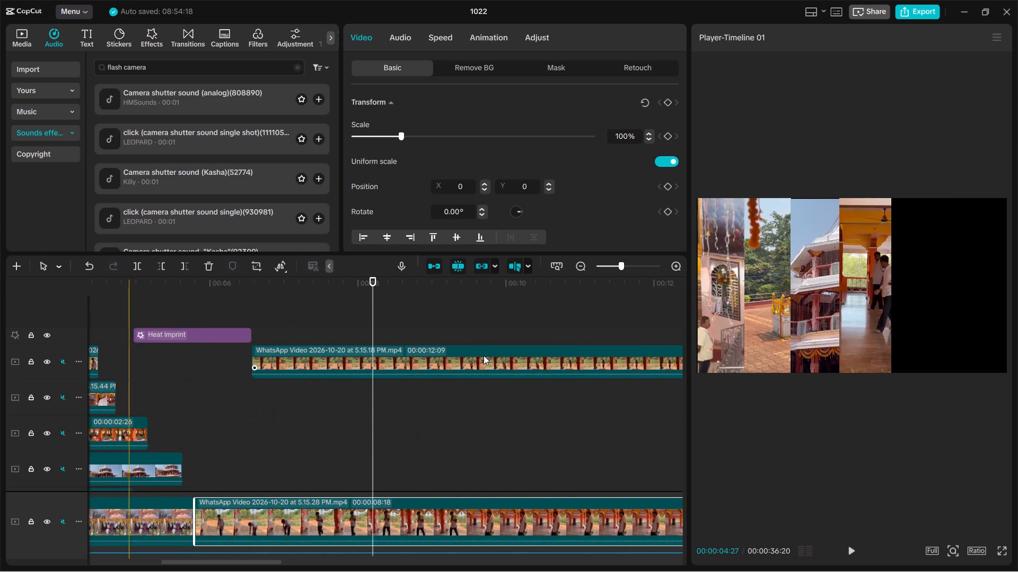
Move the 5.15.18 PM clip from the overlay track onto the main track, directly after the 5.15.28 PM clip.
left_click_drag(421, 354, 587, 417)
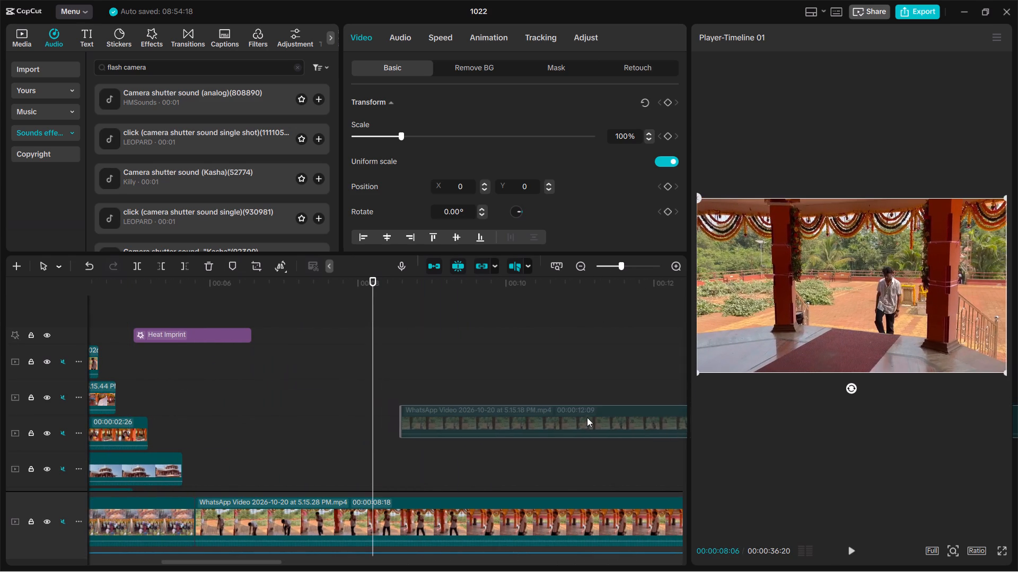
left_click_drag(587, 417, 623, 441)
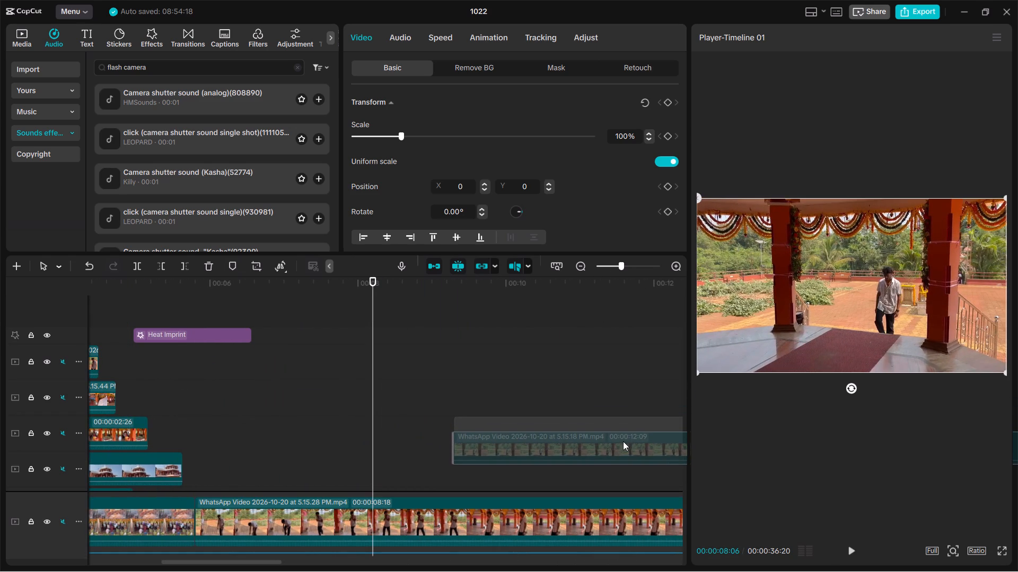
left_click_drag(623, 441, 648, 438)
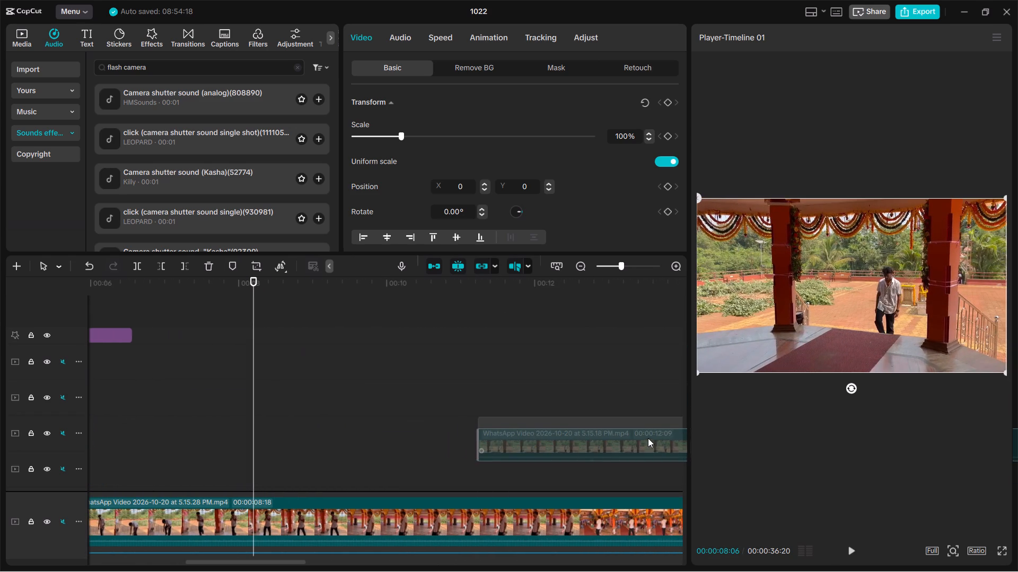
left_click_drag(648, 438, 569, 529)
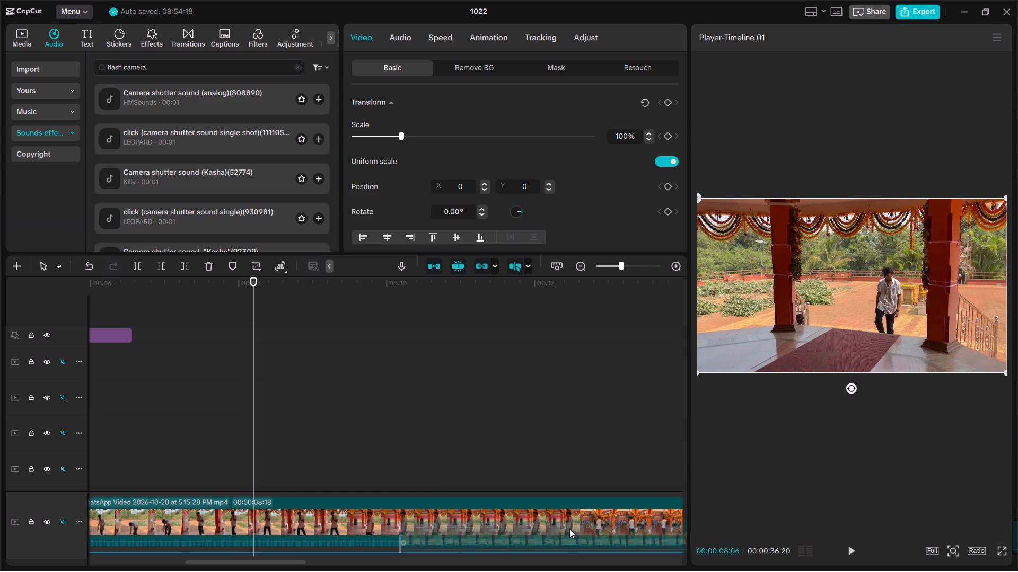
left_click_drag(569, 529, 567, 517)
Play back the edit from around the first cut through the 5.15.28 PM clip and into the 5.15.18 PM clip.
scroll(361, 496, "right", 4)
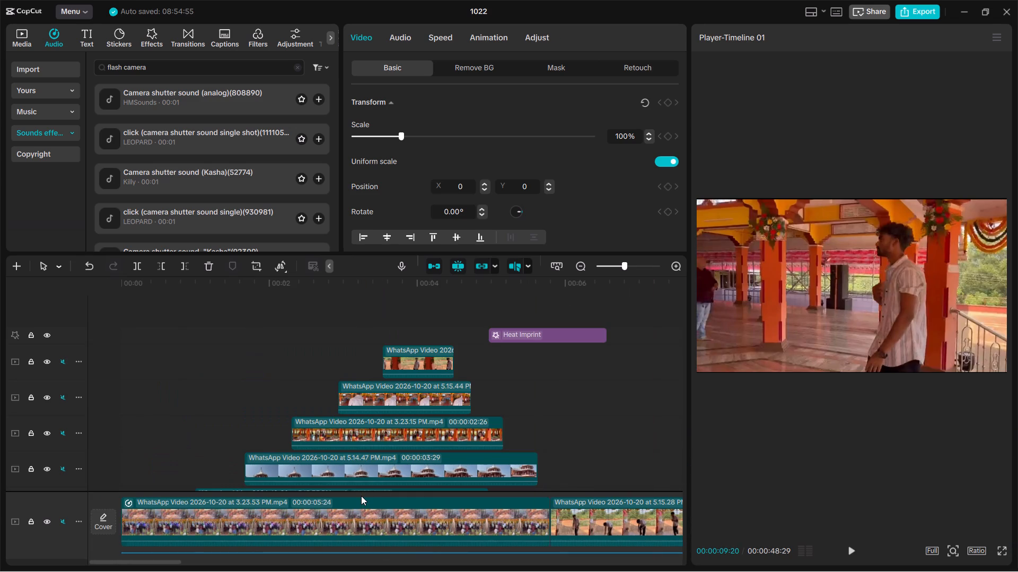
scroll(510, 471, "left", 1)
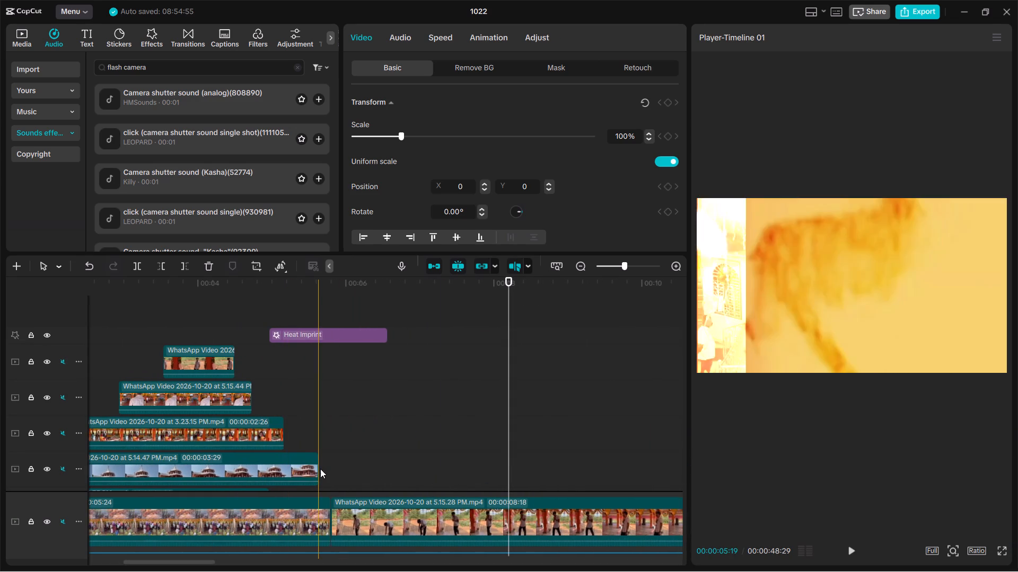
key("space")
key("space")
key("space")
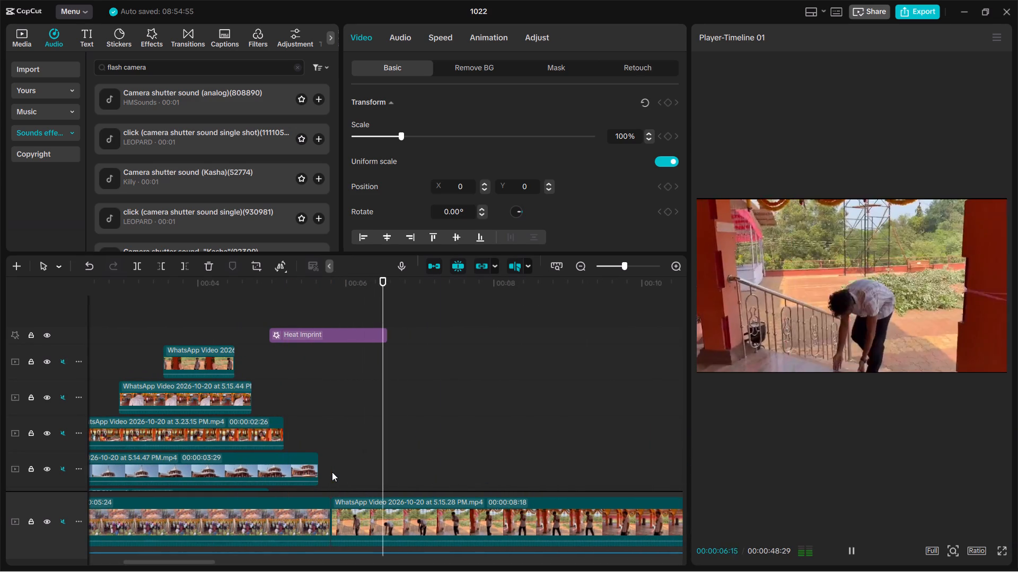
key("space")
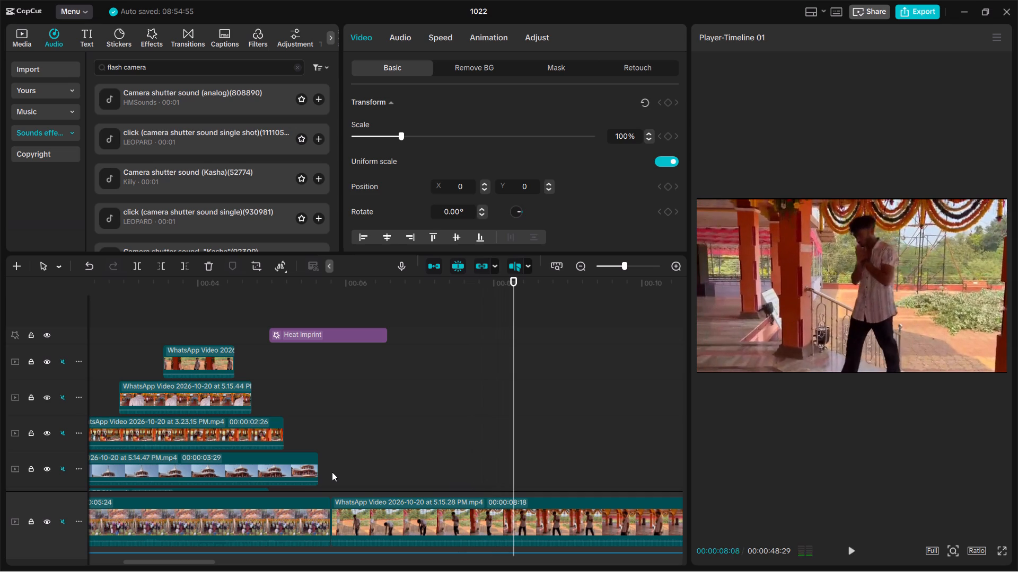
key("space")
scroll(452, 478, "left", 1)
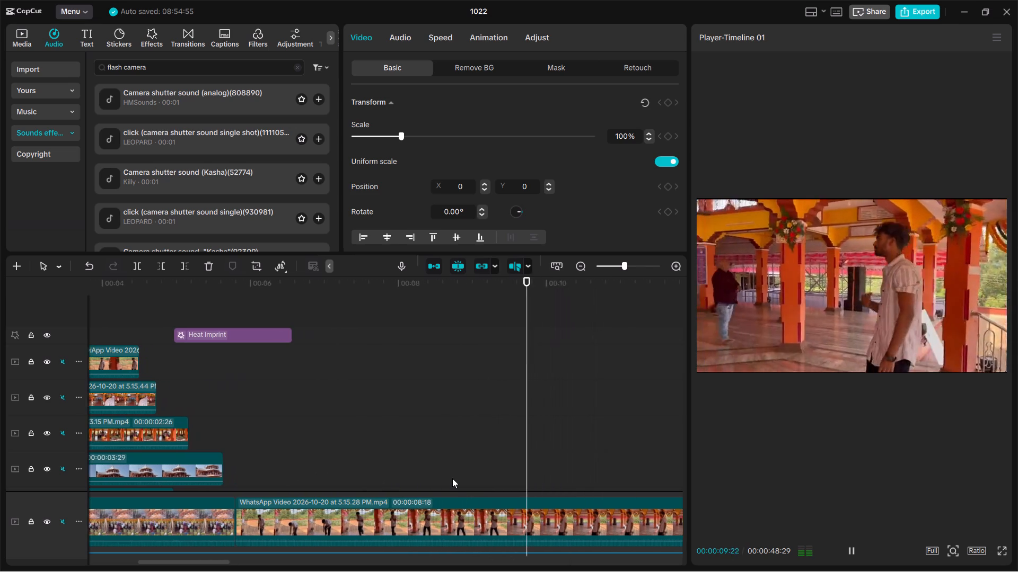
scroll(452, 478, "left", 2)
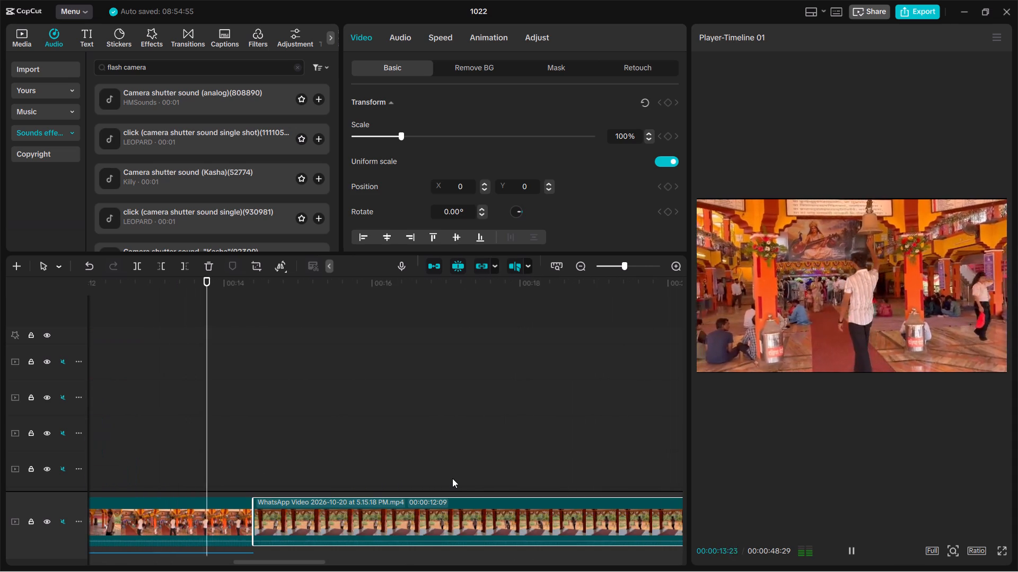
scroll(452, 478, "left", 1)
key("space")
Look through the rest of the 5.15.18 PM clip and the main-track clips that follow it.
scroll(452, 478, "left", 1)
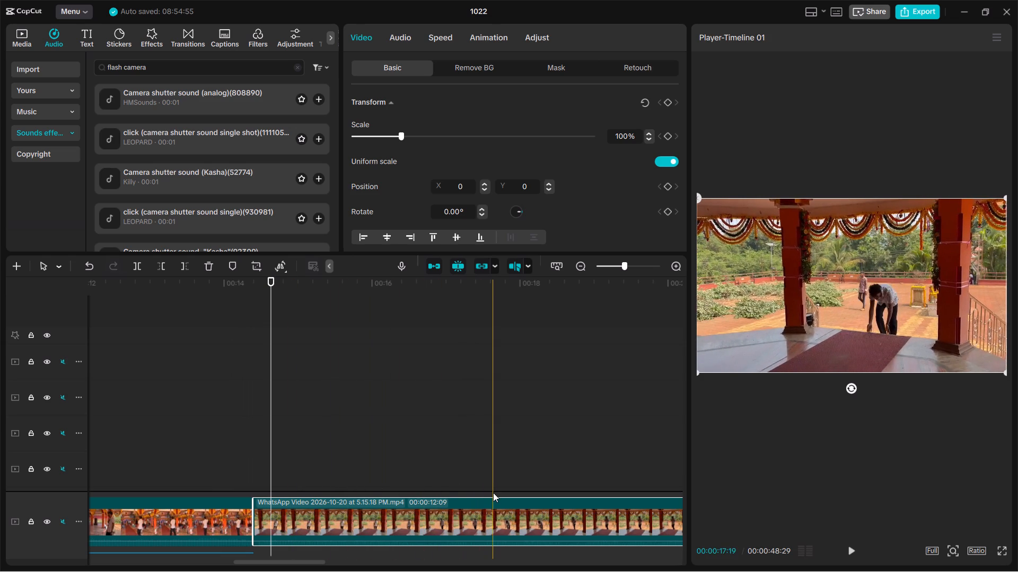
scroll(493, 493, "left", 1)
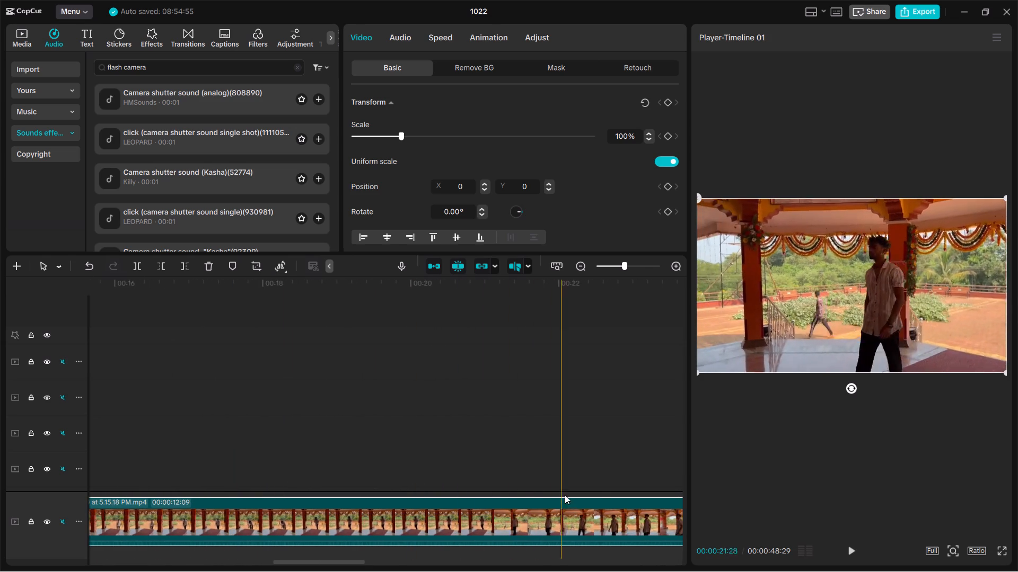
scroll(593, 488, "left", 1)
scroll(663, 489, "left", 2)
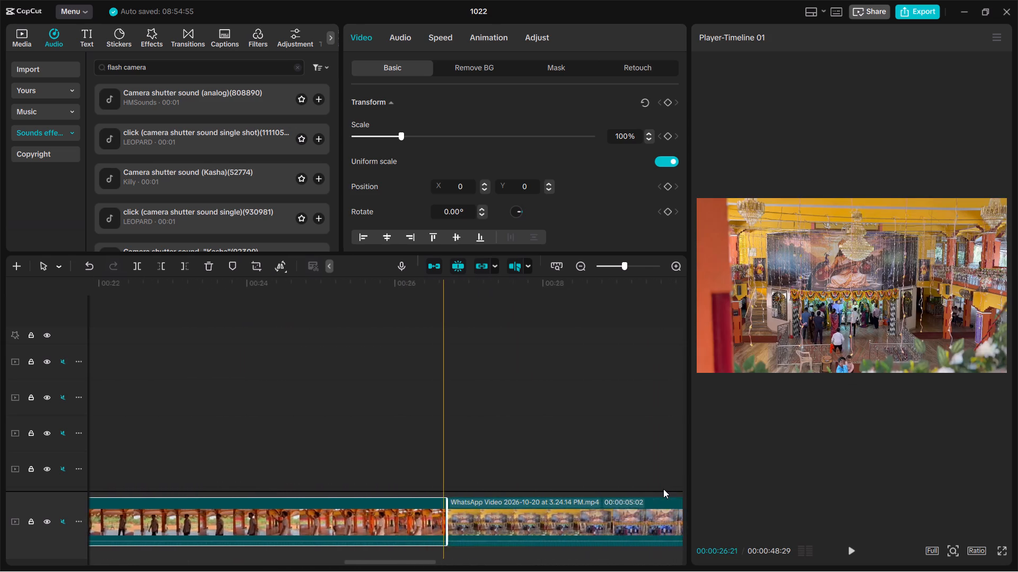
scroll(663, 489, "left", 1)
scroll(614, 501, "left", 1)
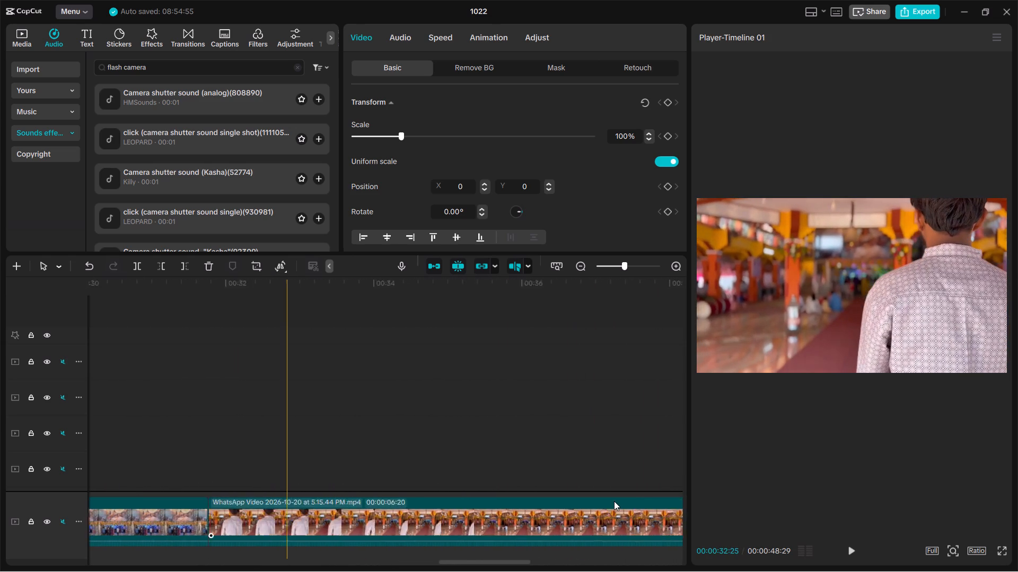
scroll(614, 501, "left", 4)
Replay the opening of the 5.15.28 PM clip with the shutter sound, from the first cut to about 8 s.
scroll(614, 501, "right", 8)
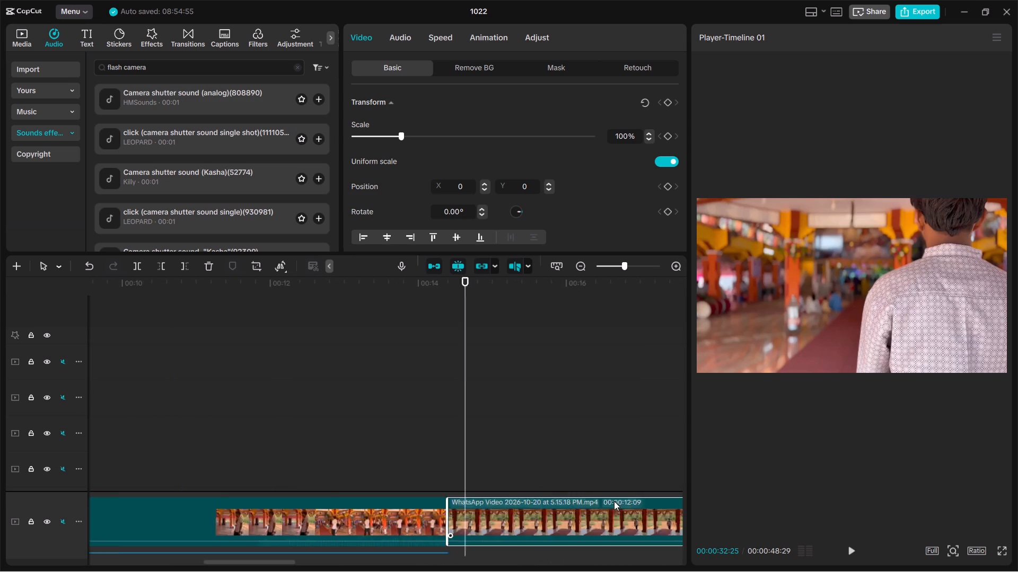
scroll(614, 501, "right", 10)
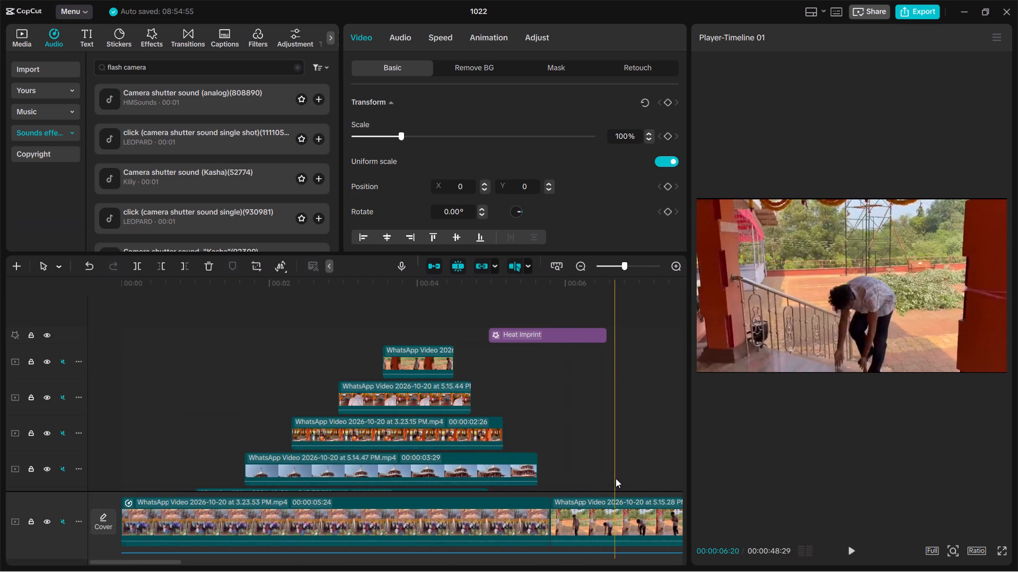
scroll(623, 484, "left", 1)
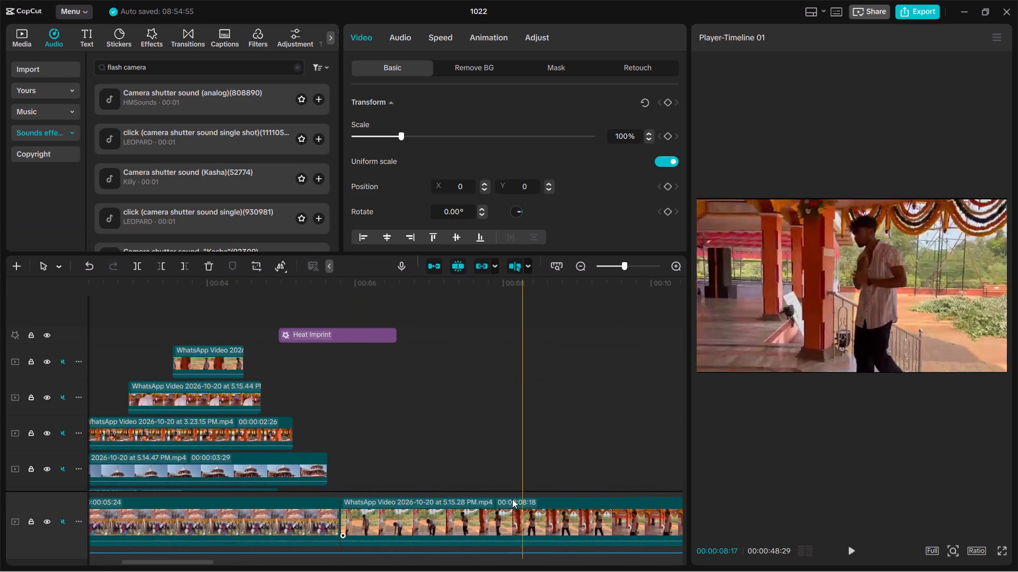
left_click(449, 522)
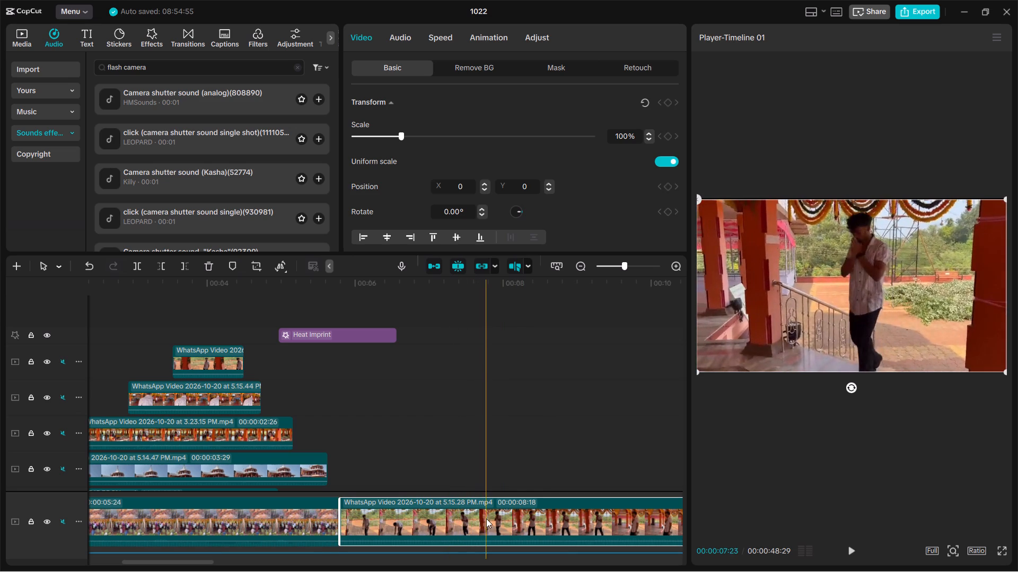
key("space")
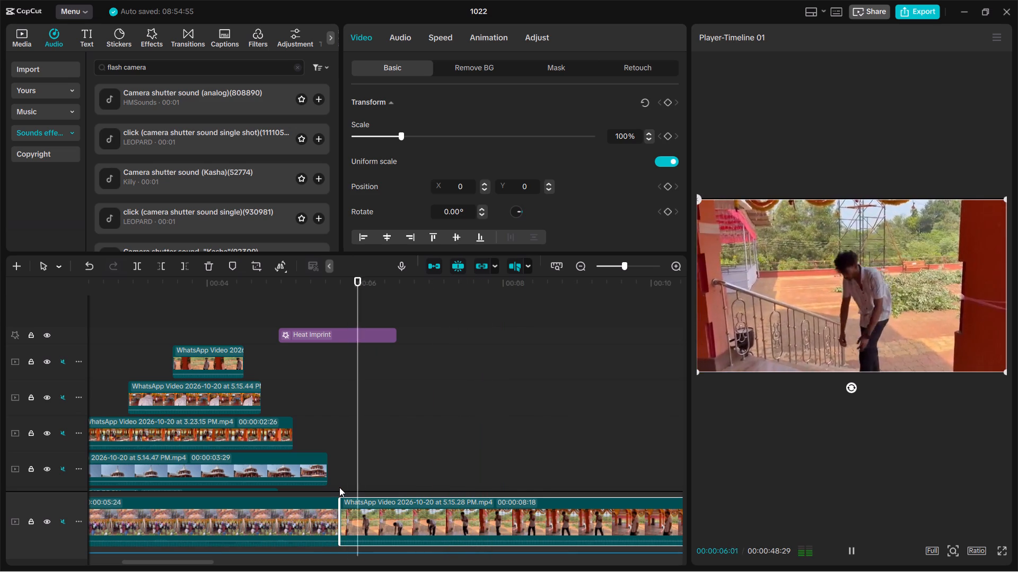
key("space")
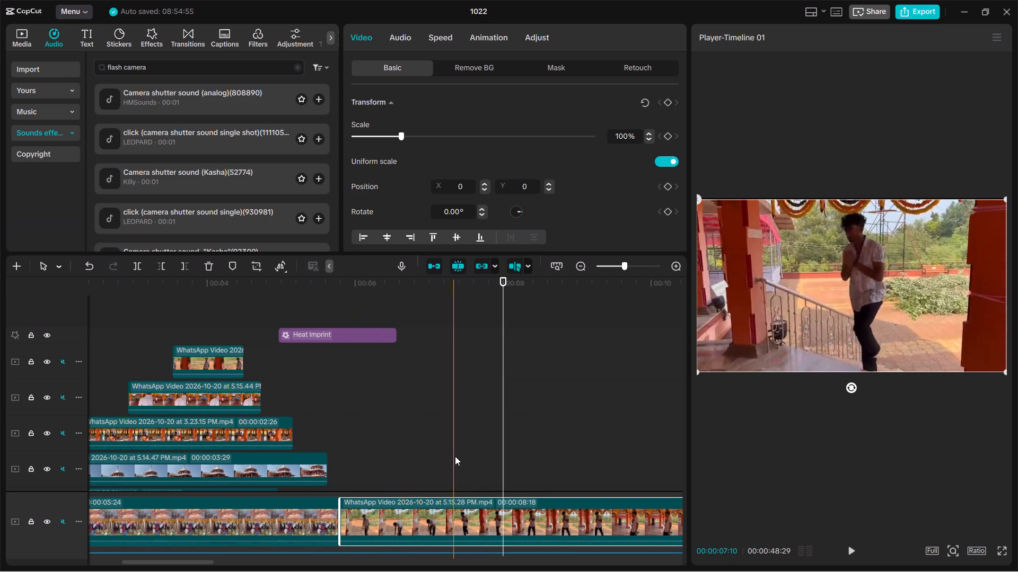
scroll(455, 456, "down", 3)
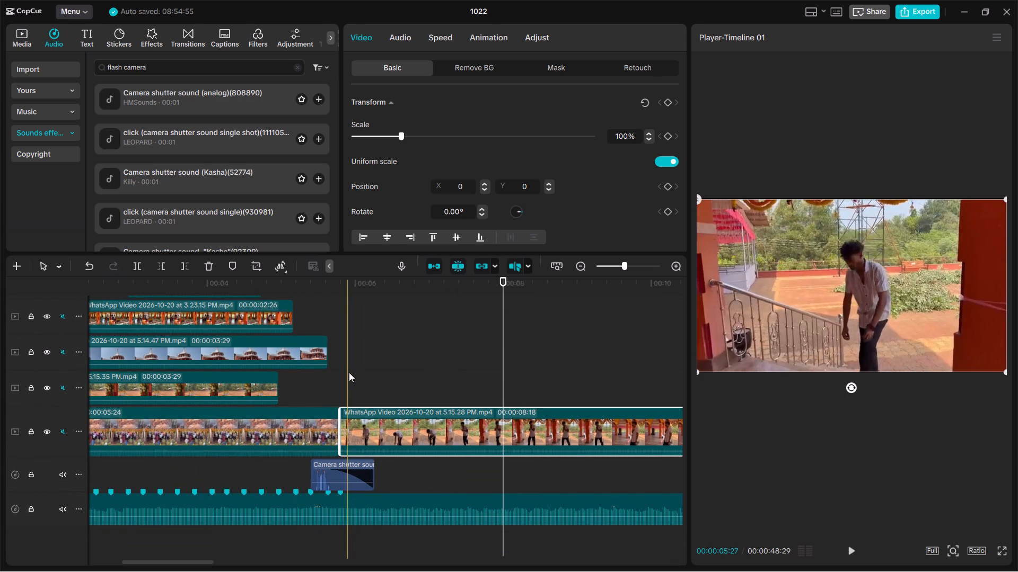
left_click(341, 368)
key("space")
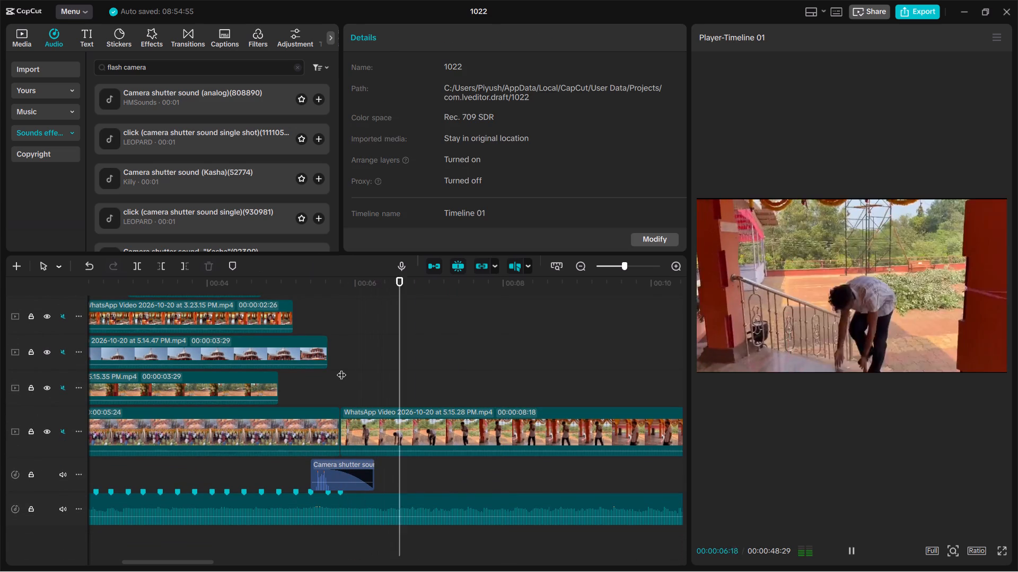
key("space")
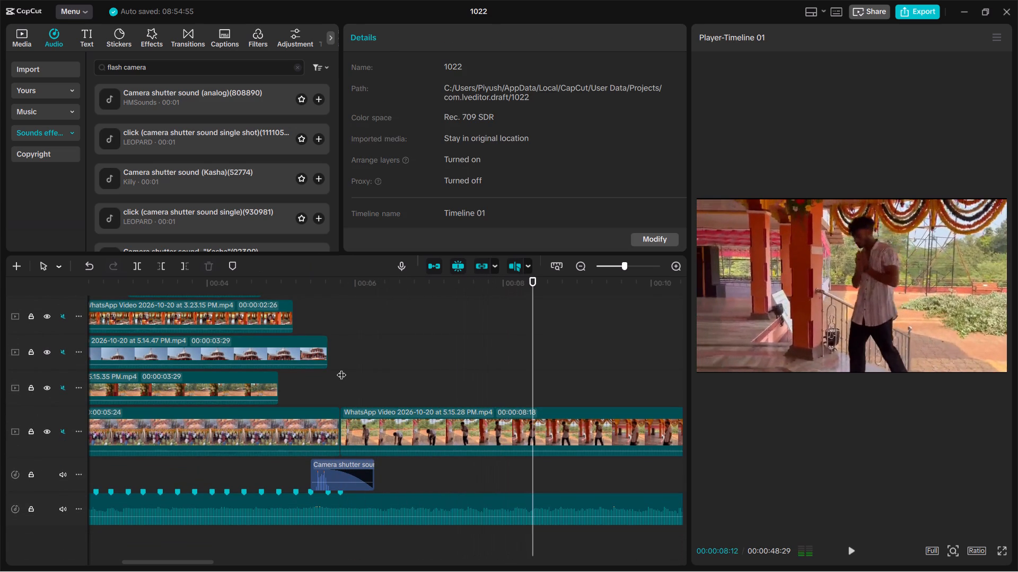
Mark the music and split the 5.15.28 PM clip at the same point, about 8.3 s.
scroll(530, 371, "left", 2)
scroll(530, 371, "right", 1)
scroll(530, 371, "left", 3)
scroll(530, 371, "right", 1)
scroll(530, 371, "left", 1)
scroll(530, 371, "right", 1)
scroll(530, 371, "left", 1)
scroll(530, 371, "right", 1)
scroll(530, 371, "left", 1)
scroll(530, 371, "right", 1)
scroll(530, 371, "left", 1)
scroll(530, 371, "right", 1)
scroll(530, 371, "left", 1)
scroll(530, 371, "right", 1)
scroll(530, 371, "left", 1)
scroll(530, 371, "right", 1)
scroll(530, 371, "left", 1)
scroll(530, 371, "right", 1)
scroll(530, 371, "left", 1)
scroll(530, 371, "right", 1)
scroll(530, 371, "left", 1)
scroll(530, 371, "right", 1)
scroll(530, 371, "left", 1)
scroll(530, 371, "right", 1)
scroll(530, 371, "left", 1)
scroll(530, 371, "right", 1)
scroll(530, 371, "left", 1)
scroll(530, 370, "down", 5, "ctrl")
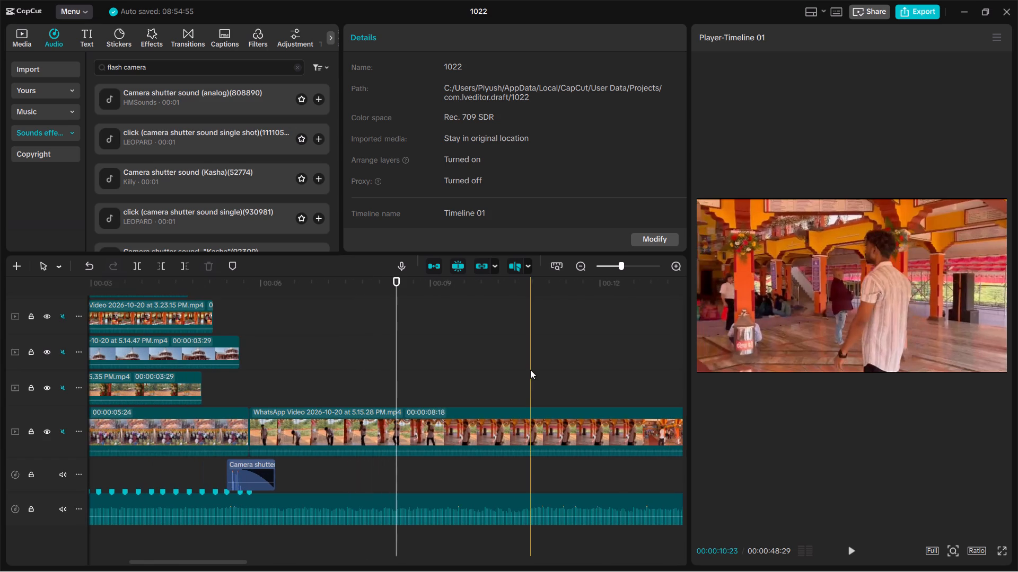
Add a beat marker to the music at 00:00:08:09, beneath the 5.15.28 PM clip.
scroll(530, 370, "down", 1, "ctrl")
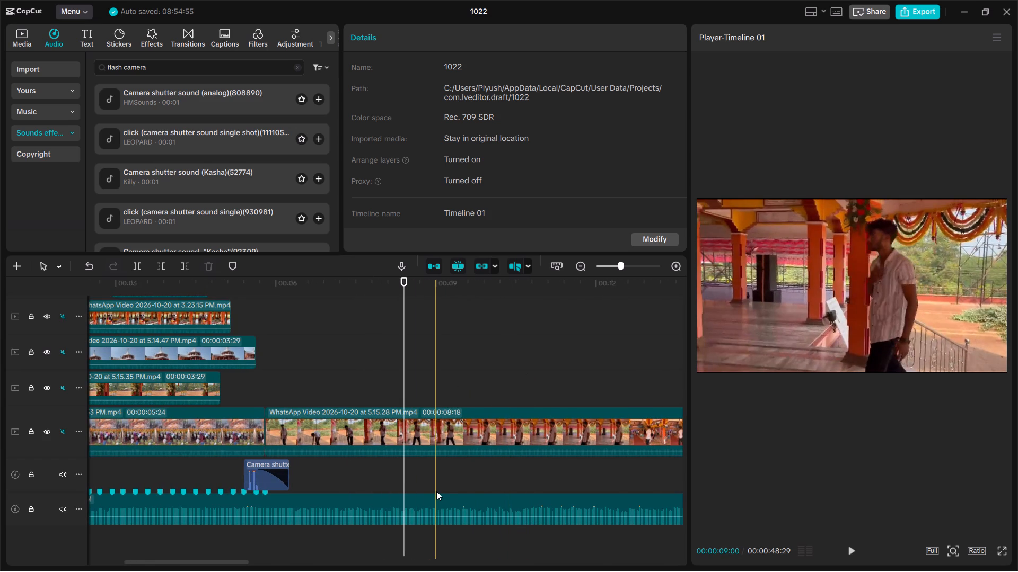
key("Left")
key("Left")
key("Left")
key("Left")
key("Left")
key("Left")
key("Left")
key("Left")
key("Left")
key("Left")
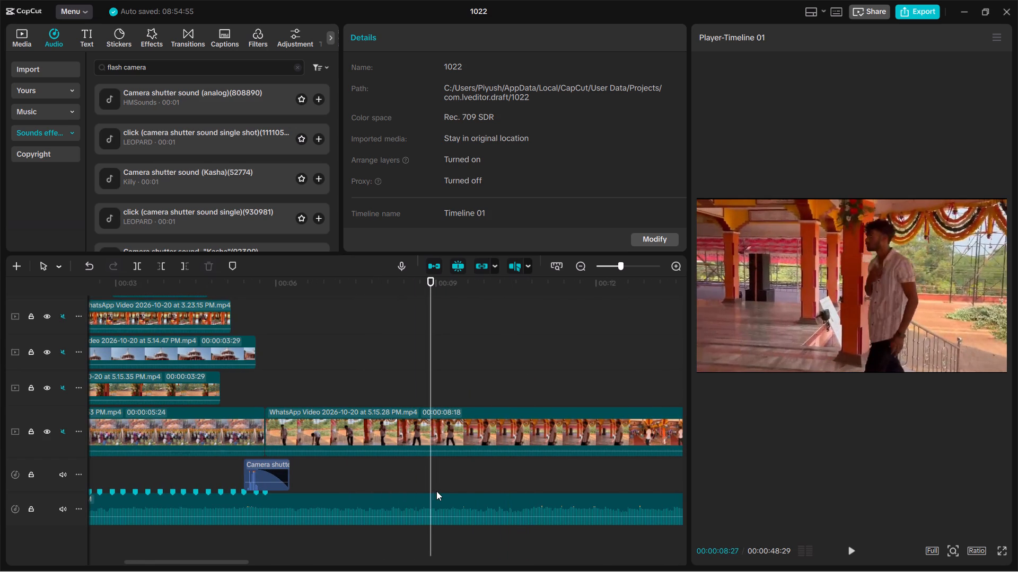
key("Left")
key("Left")
key("Left")
key("Left")
key("Left")
key("Left")
key("Left")
key("Left")
key("Left")
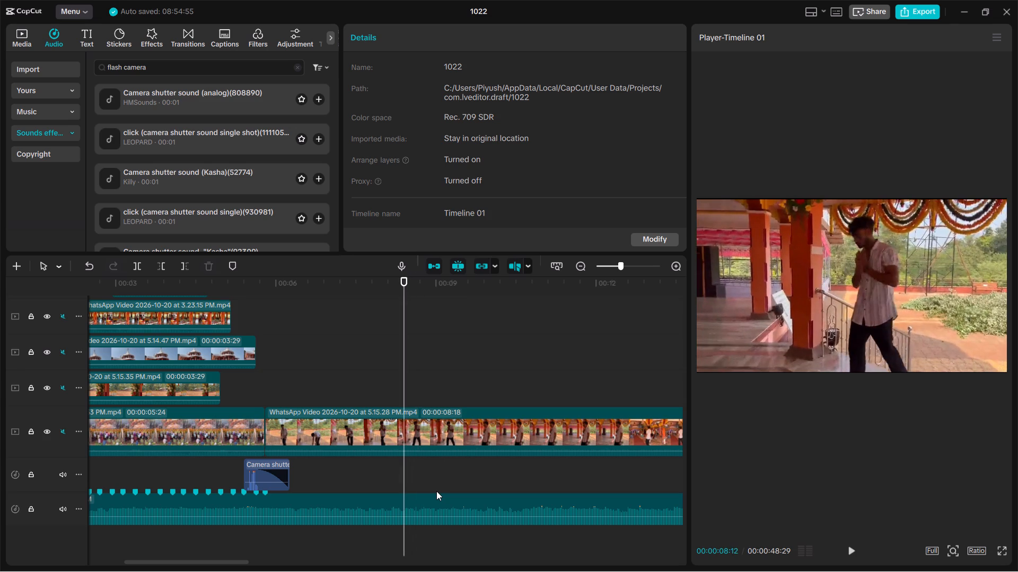
key("Left")
key("Left")
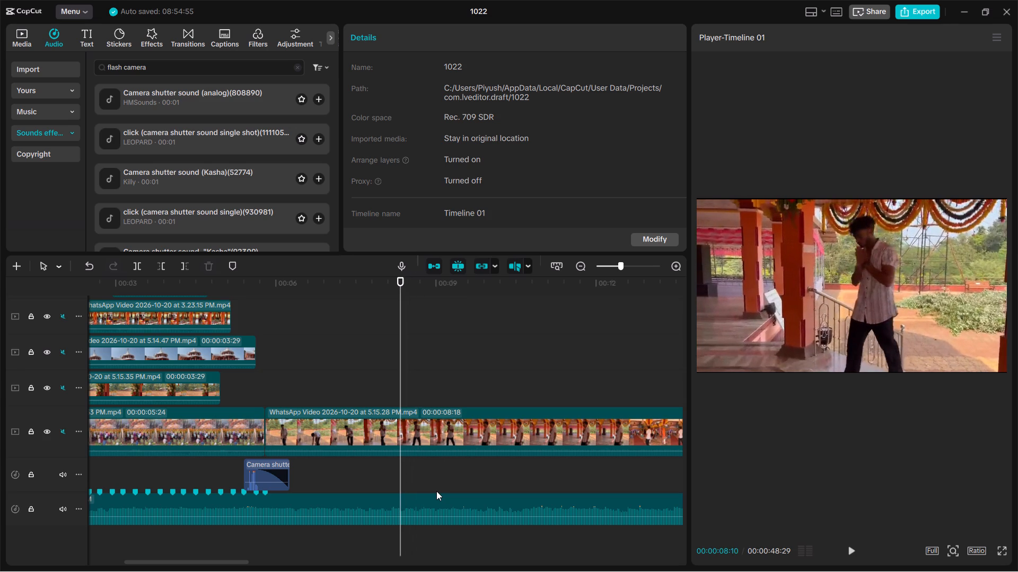
key("Left")
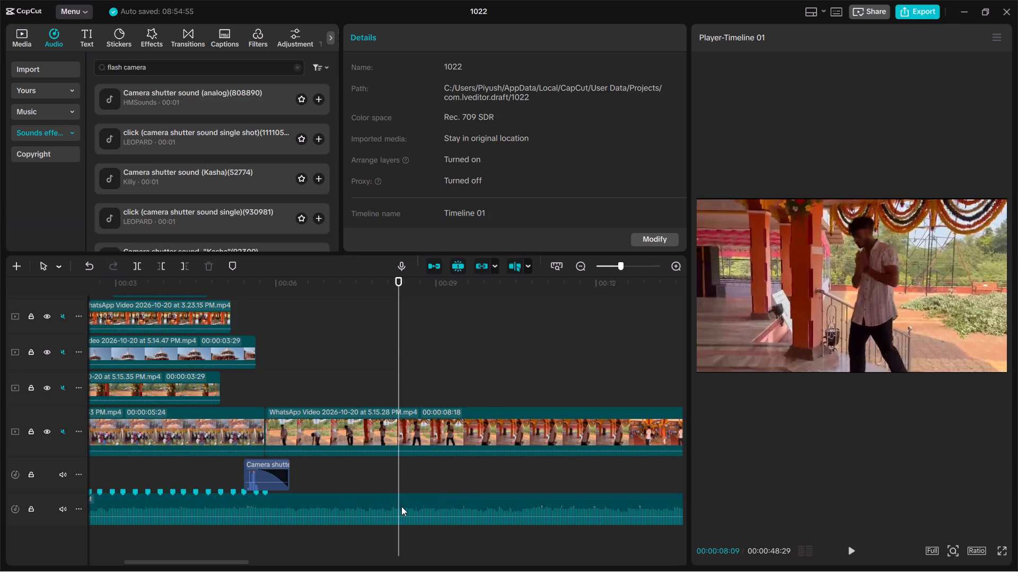
left_click(398, 503)
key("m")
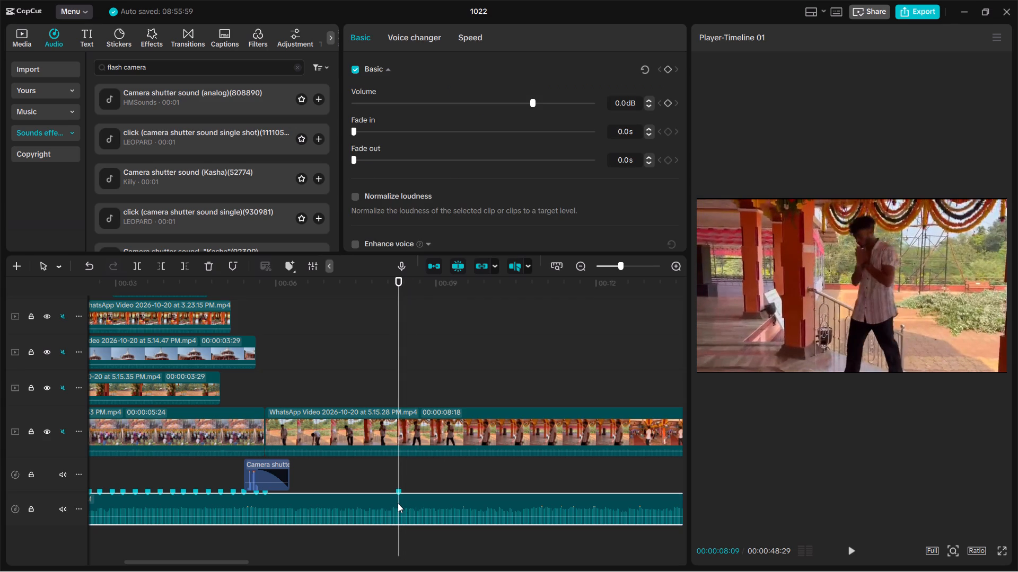
left_click(398, 503)
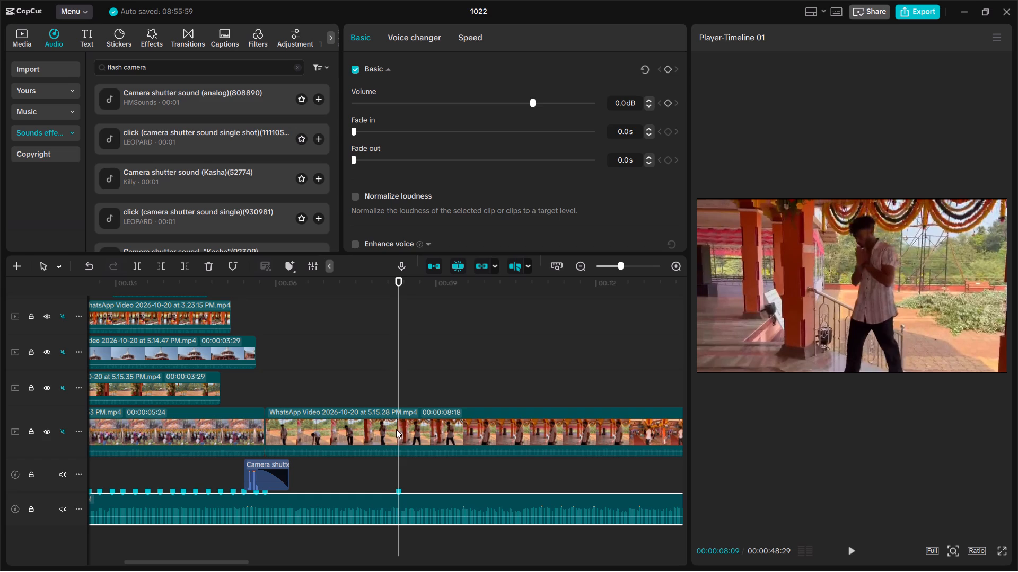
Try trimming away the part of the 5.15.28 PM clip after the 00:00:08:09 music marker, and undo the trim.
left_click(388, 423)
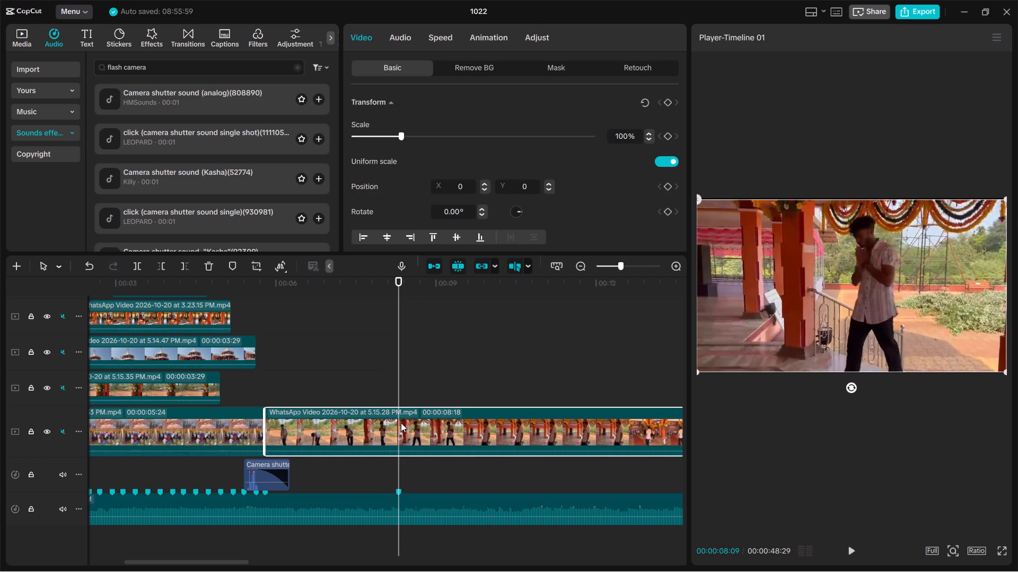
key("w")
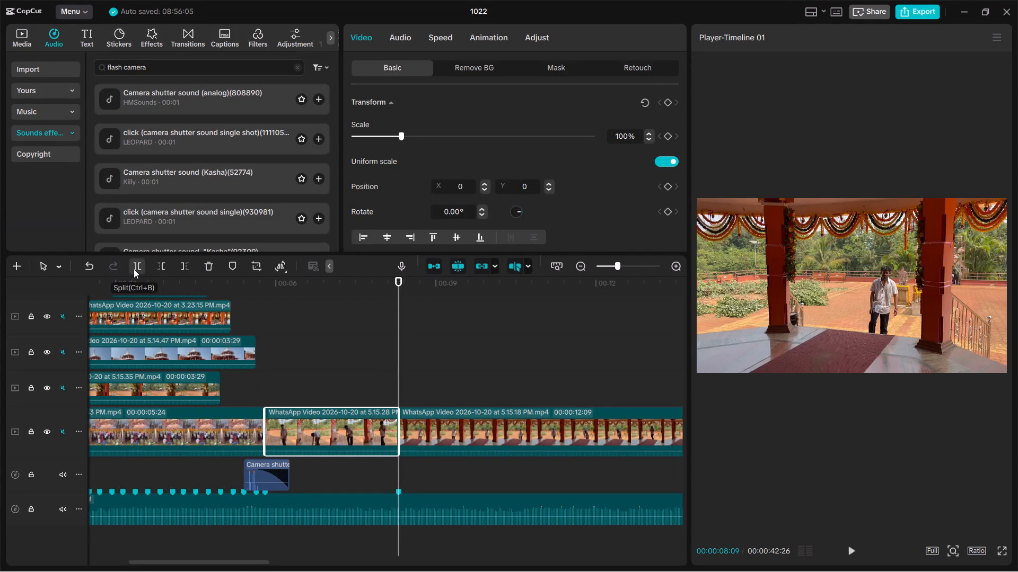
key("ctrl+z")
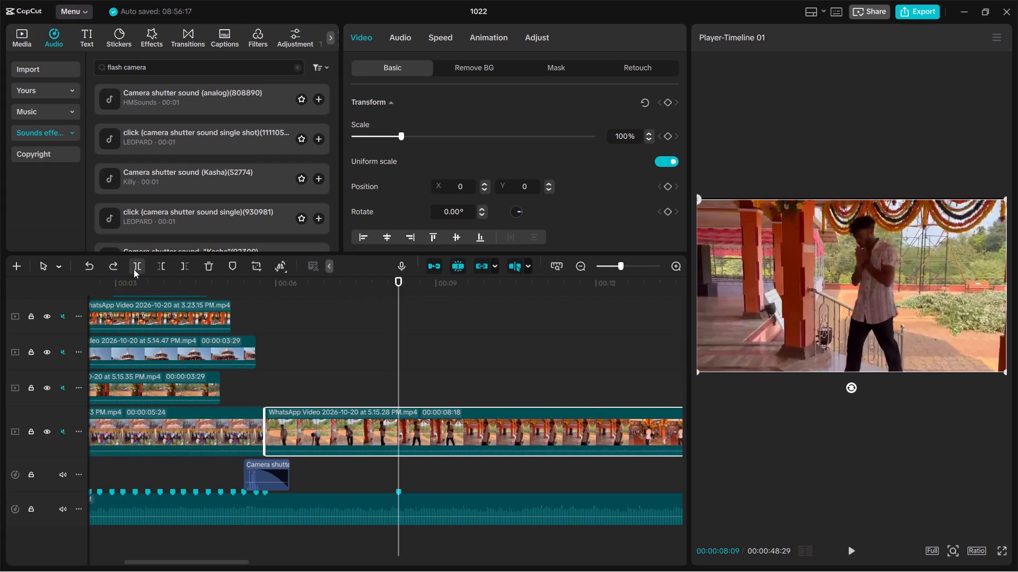
Split the 5.15.28 PM clip at the music marker at 00:00:08:09.
key("ctrl+b")
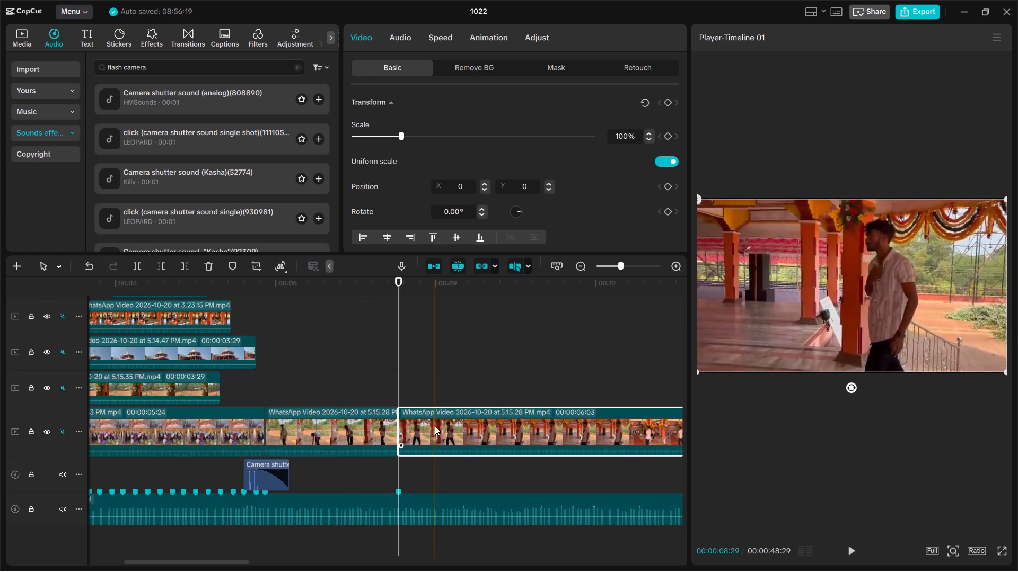
Trim away the start of the second part of the 5.15.28 PM clip, up to the frame at 11 s.
scroll(469, 430, "left", 1)
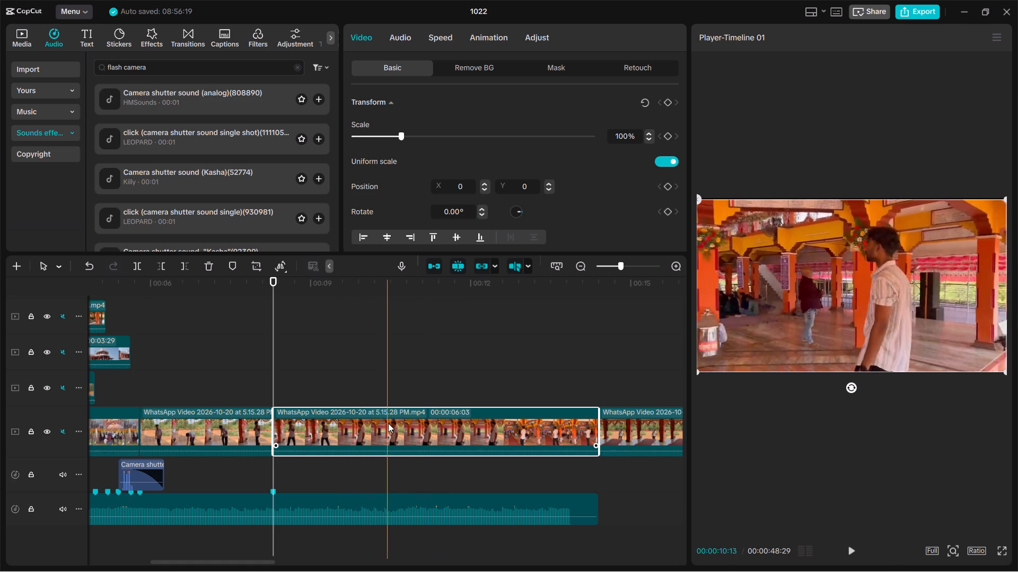
left_click(418, 426)
key("q")
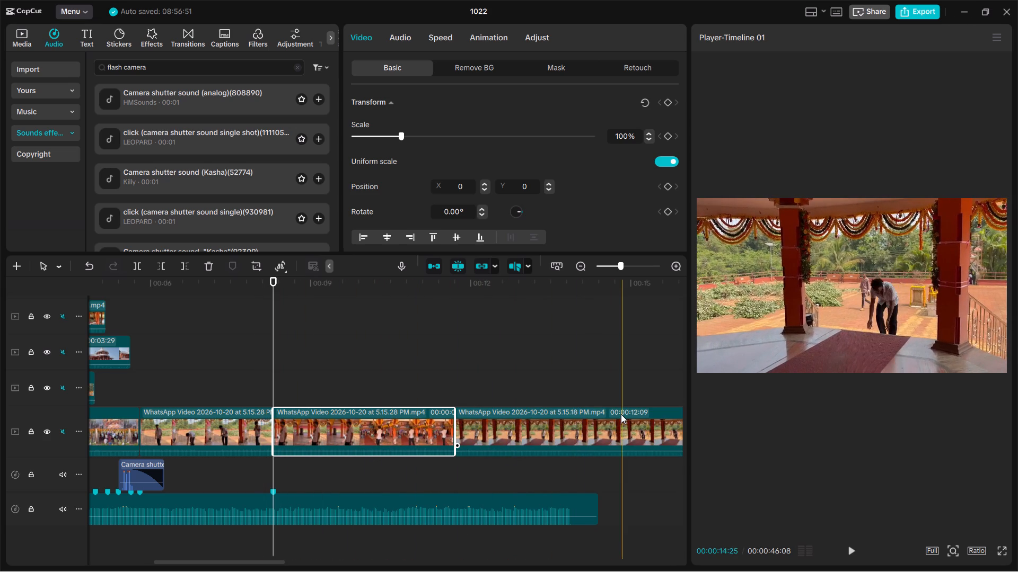
Delete the 5.15.18 PM clip from the main track.
scroll(621, 414, "left", 2)
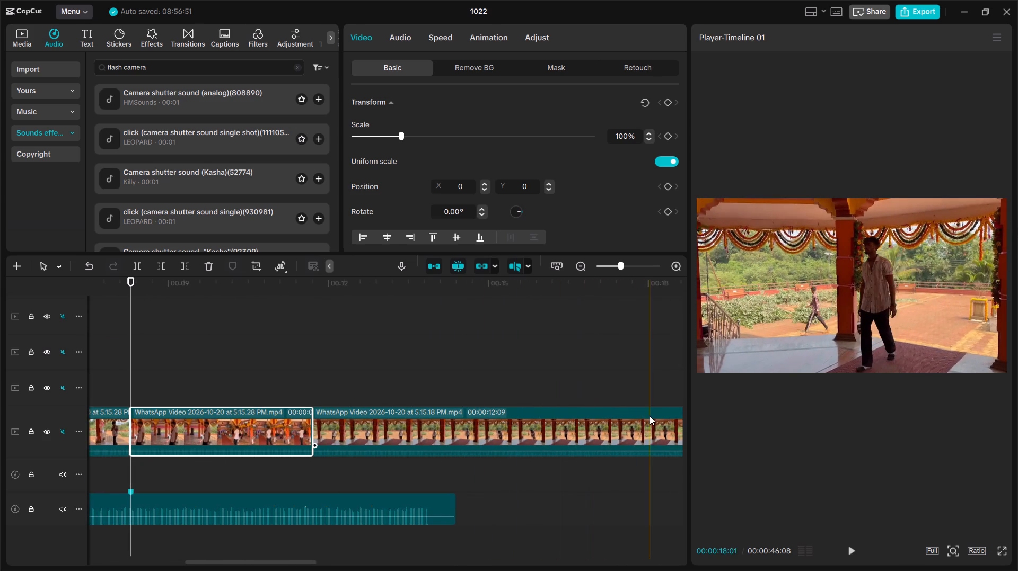
scroll(650, 416, "left", 2)
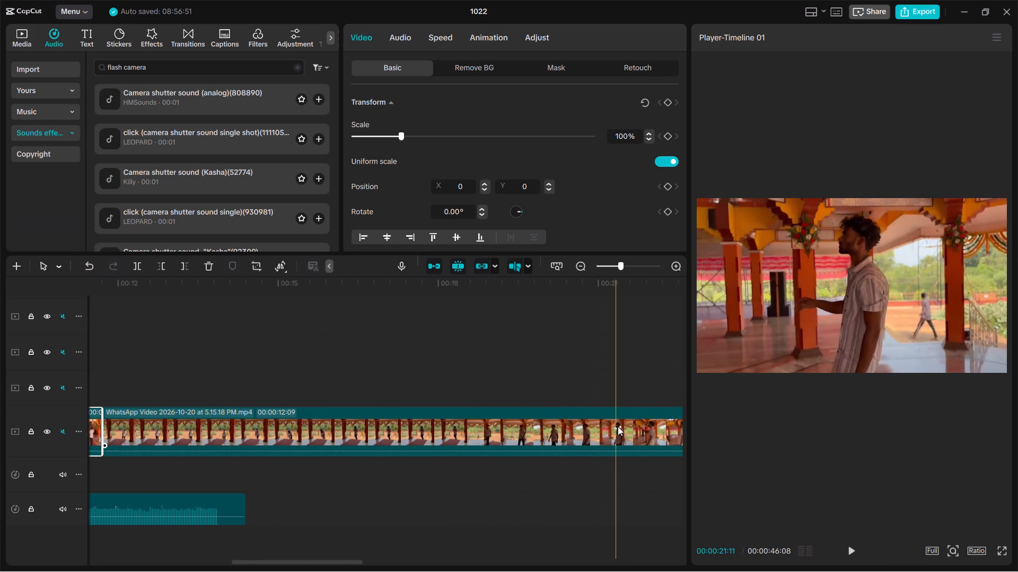
scroll(618, 426, "left", 1)
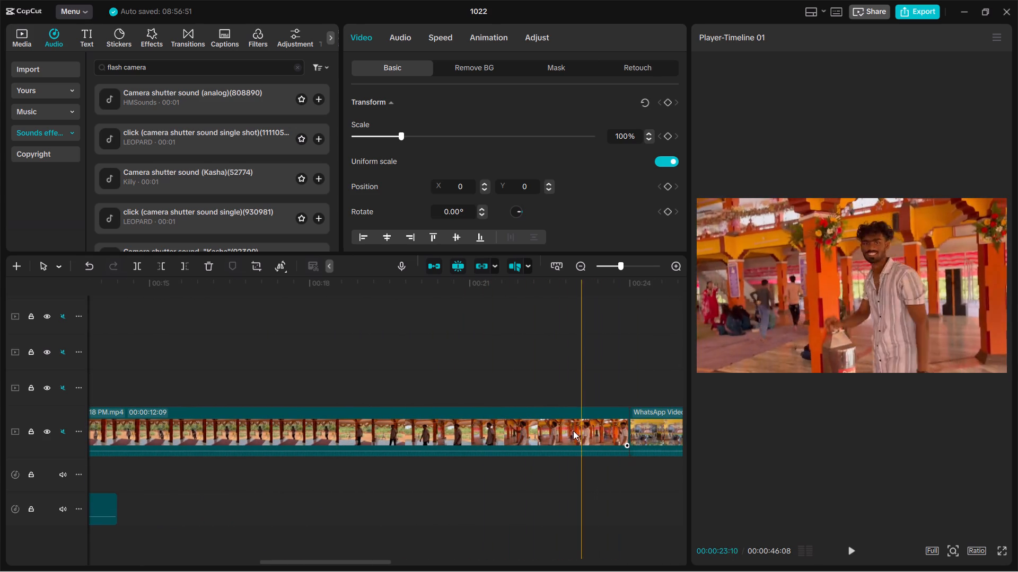
left_click(566, 431)
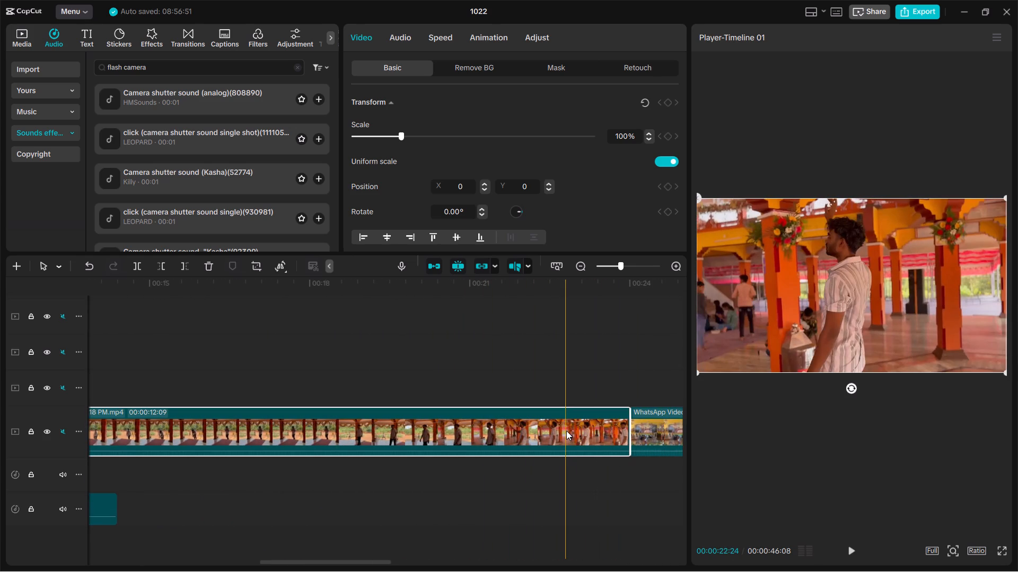
key("Delete")
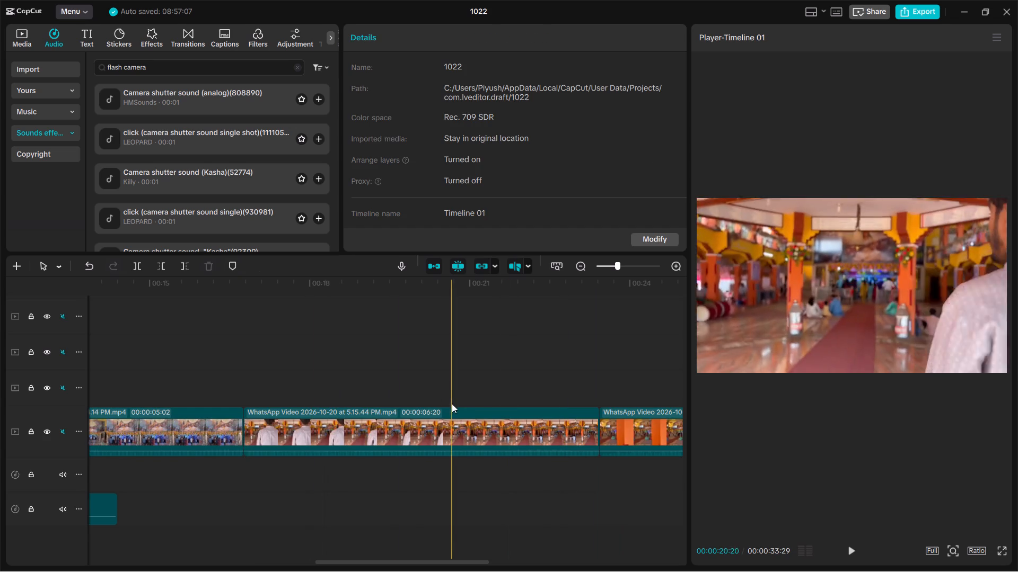
Examine the remaining main-track clips through to the 5.14.52 PM clip at the end of the sequence.
scroll(543, 439, "left", 1)
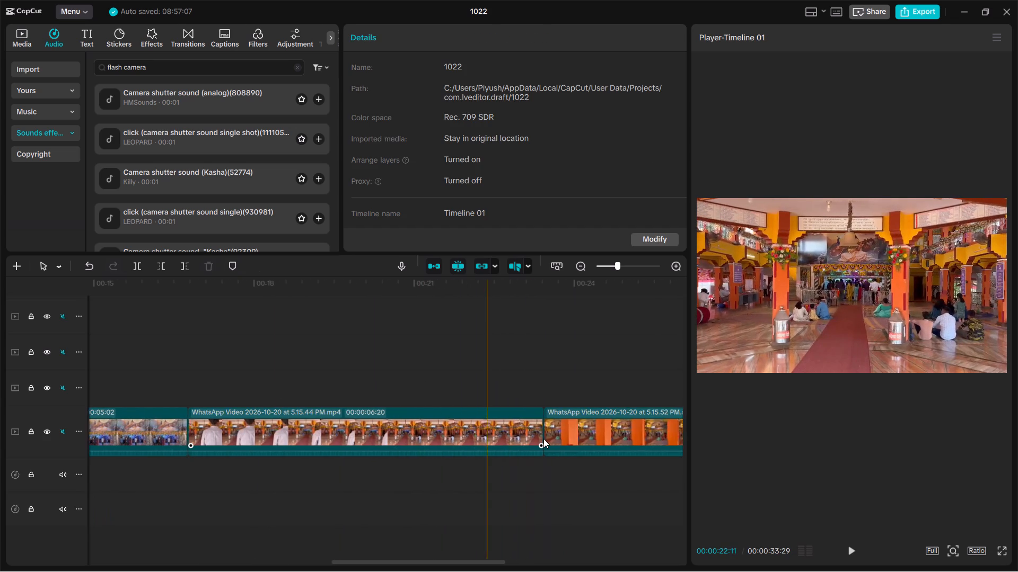
scroll(543, 439, "left", 1)
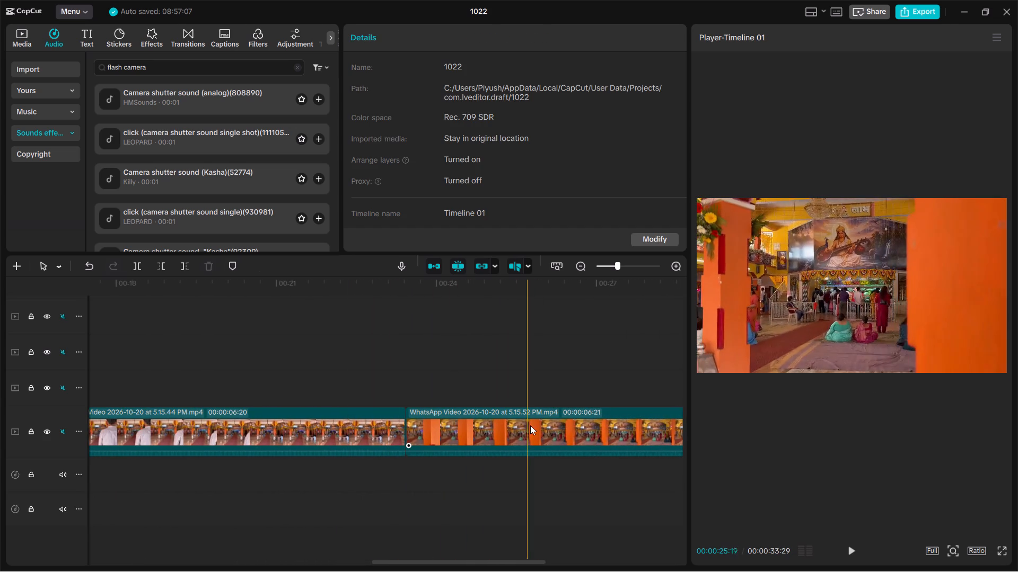
scroll(556, 428, "left", 1)
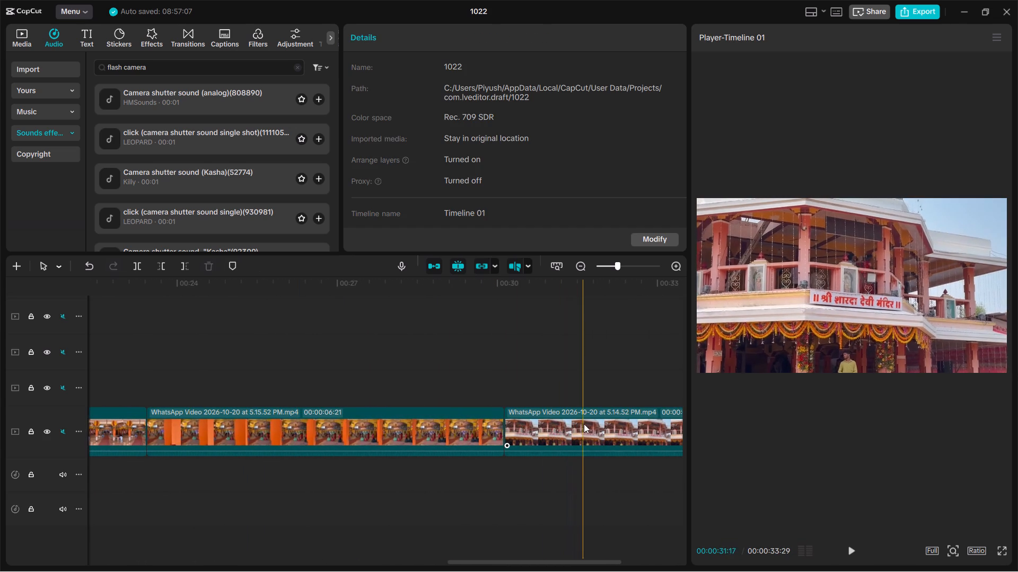
scroll(610, 425, "left", 1)
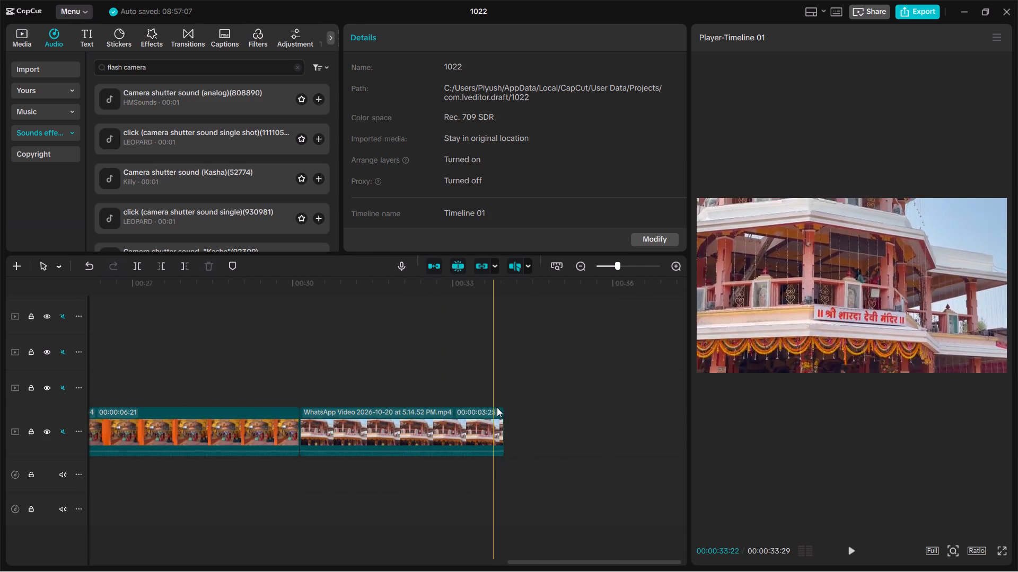
scroll(387, 421, "right", 6)
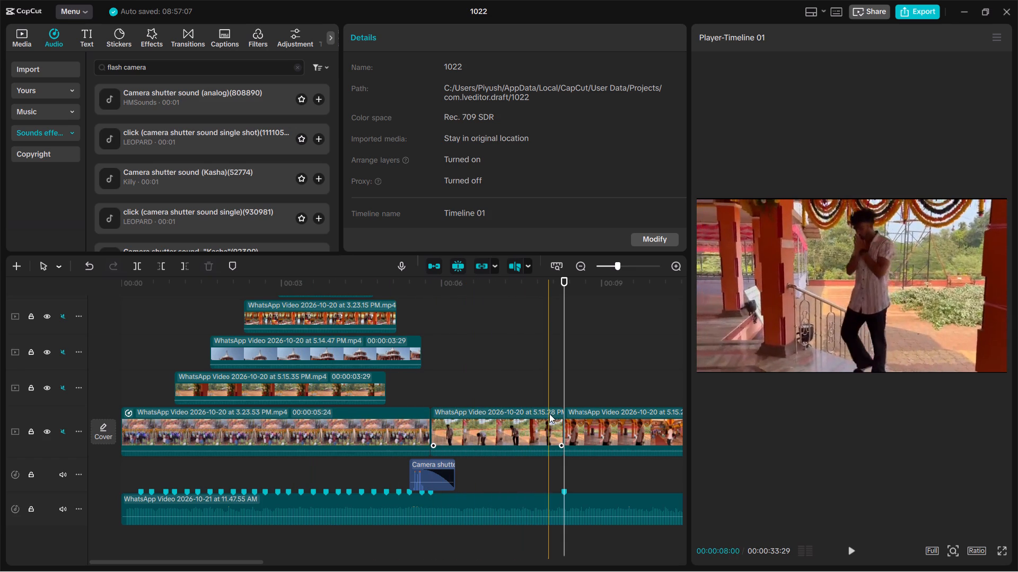
scroll(522, 390, "left", 1)
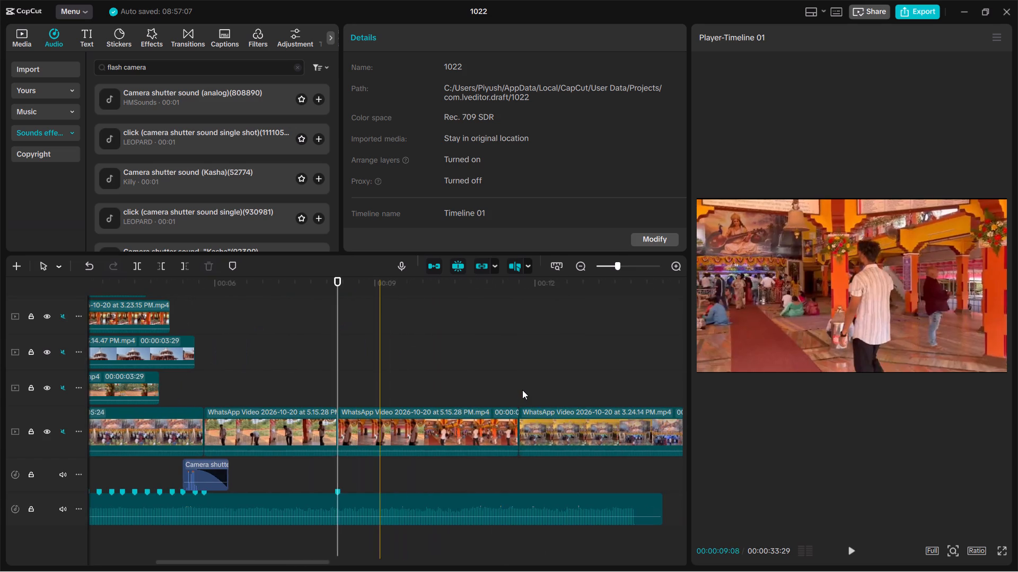
scroll(522, 390, "left", 1)
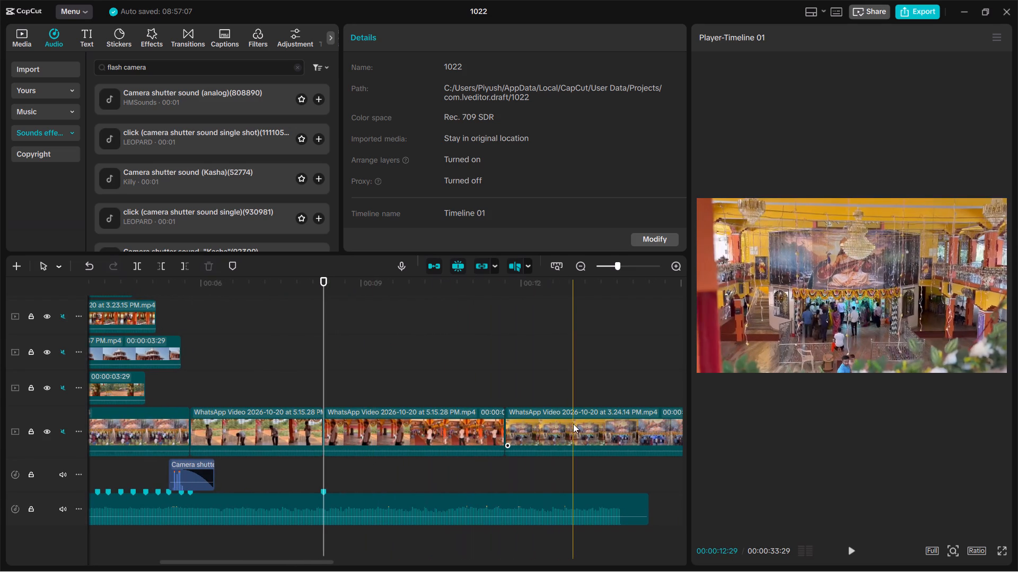
scroll(573, 424, "left", 1)
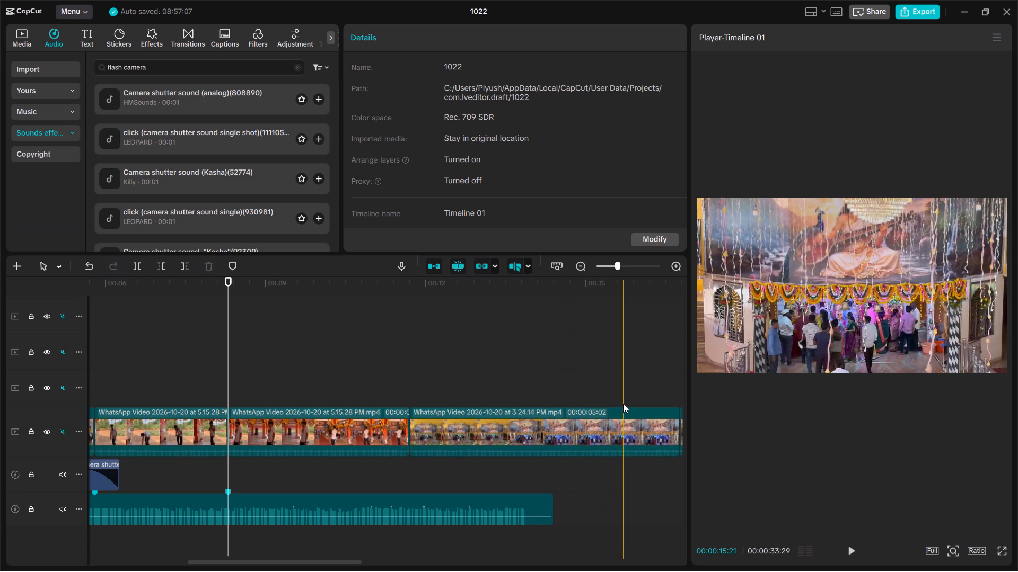
scroll(623, 404, "left", 1)
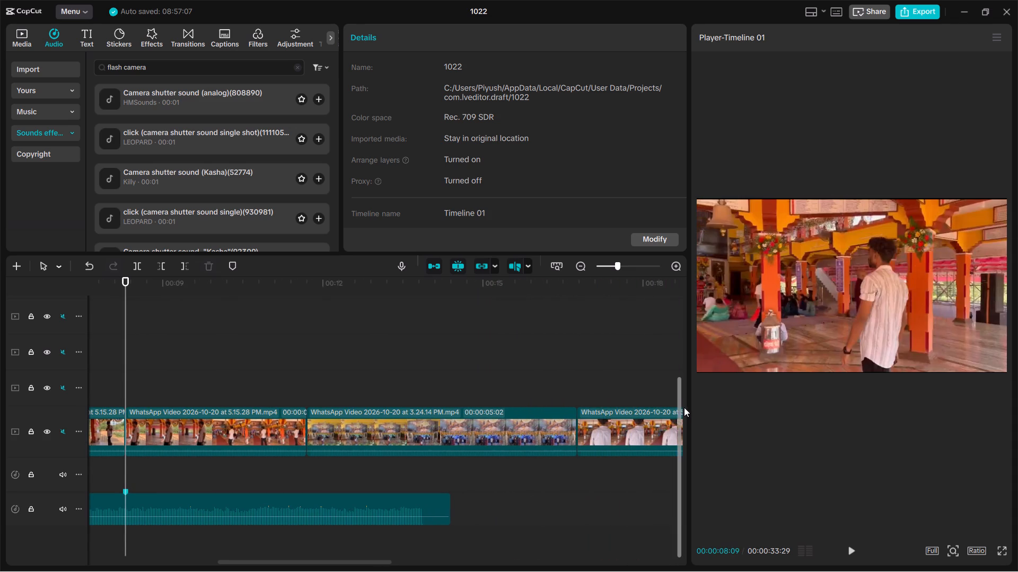
scroll(615, 412, "left", 1)
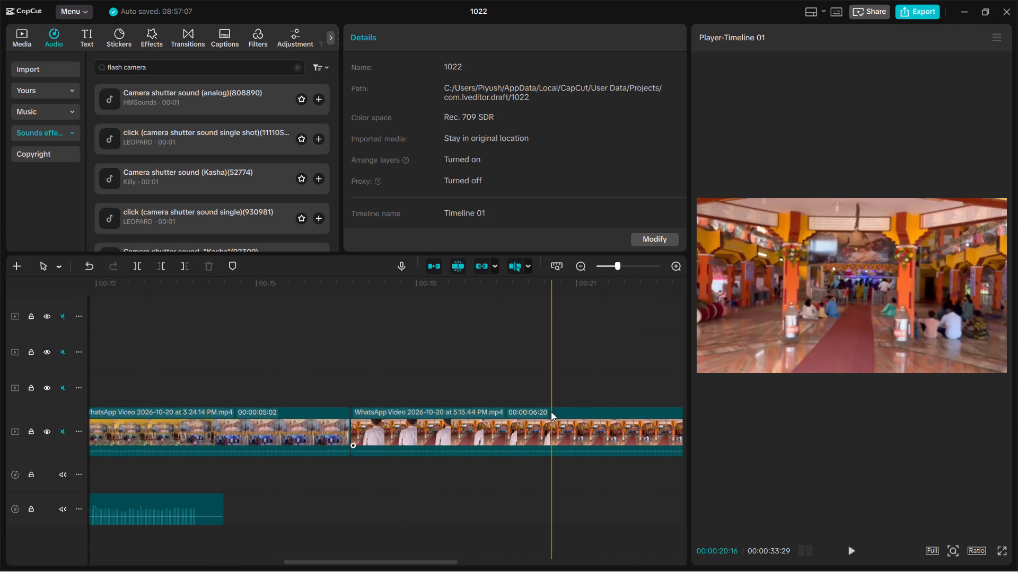
Move the 5.15.52 PM clip on the main track to directly after the 3.23.53 PM clip, starting at 00:00:05:24.
scroll(615, 414, "left", 1)
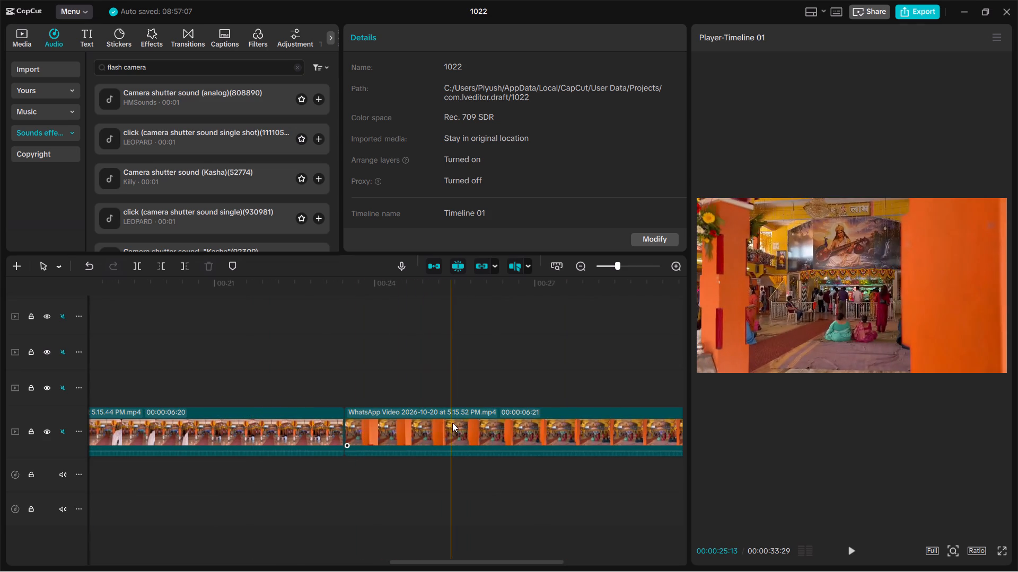
left_click_drag(457, 419, 178, 355)
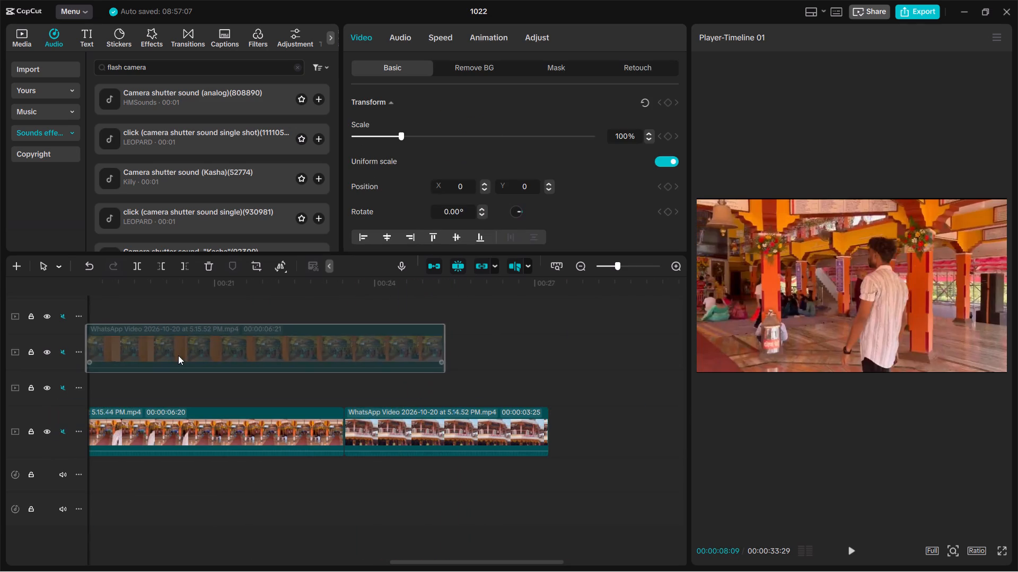
left_click_drag(178, 355, 62, 430)
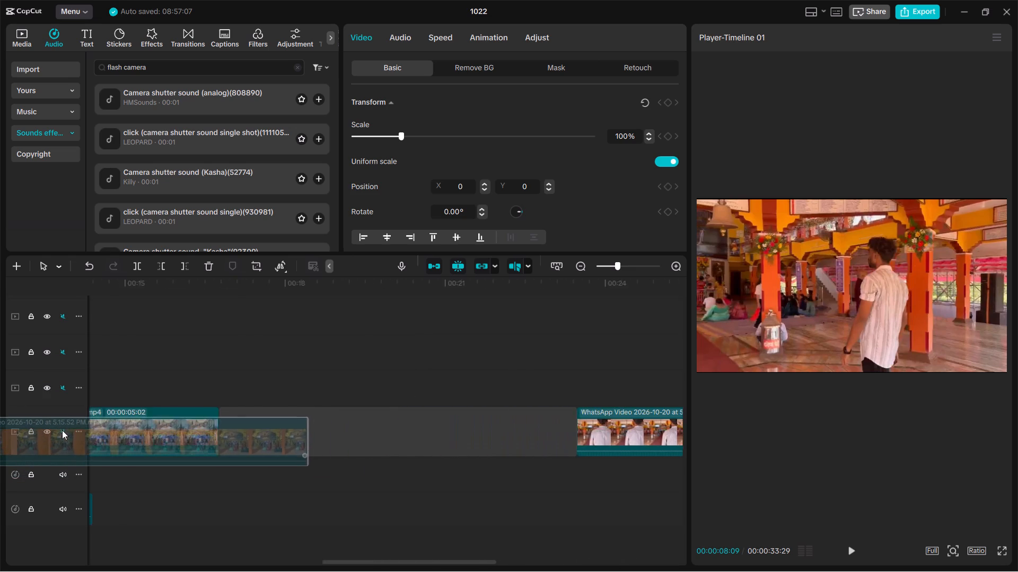
left_click_drag(62, 430, 225, 491)
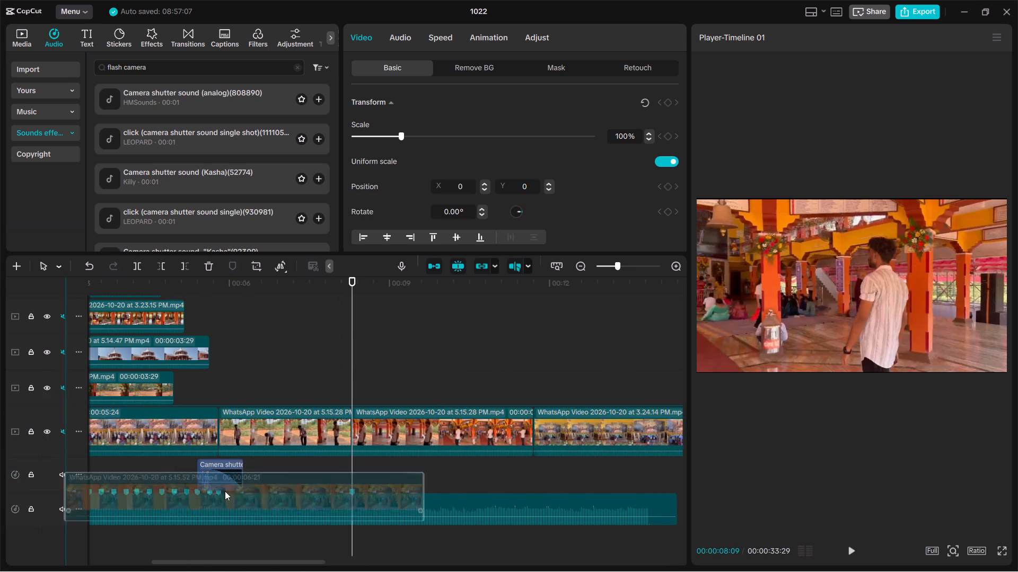
left_click_drag(225, 491, 247, 431)
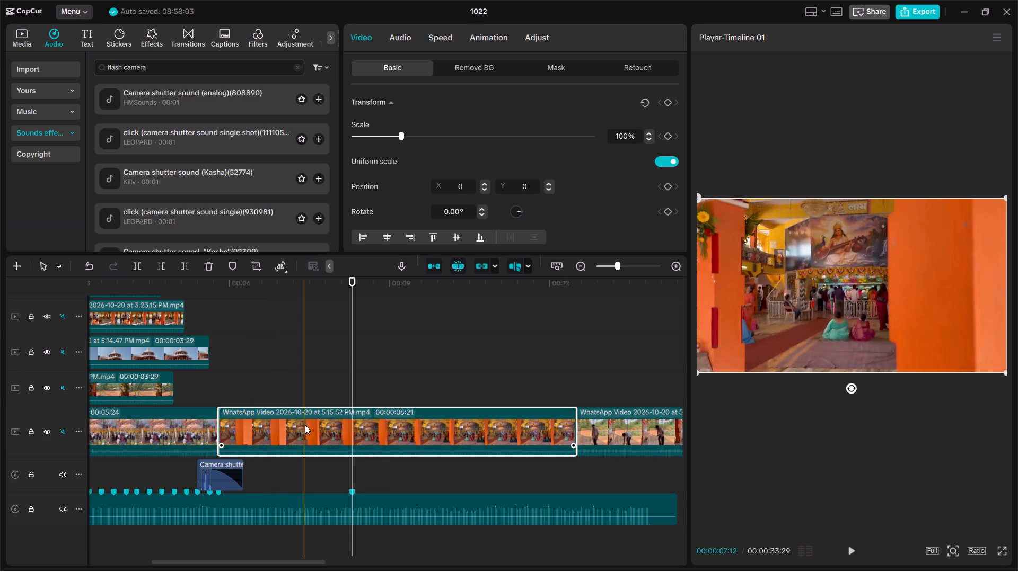
Apply a Custom speed curve to the 5.15.52 PM clip.
left_click(451, 39)
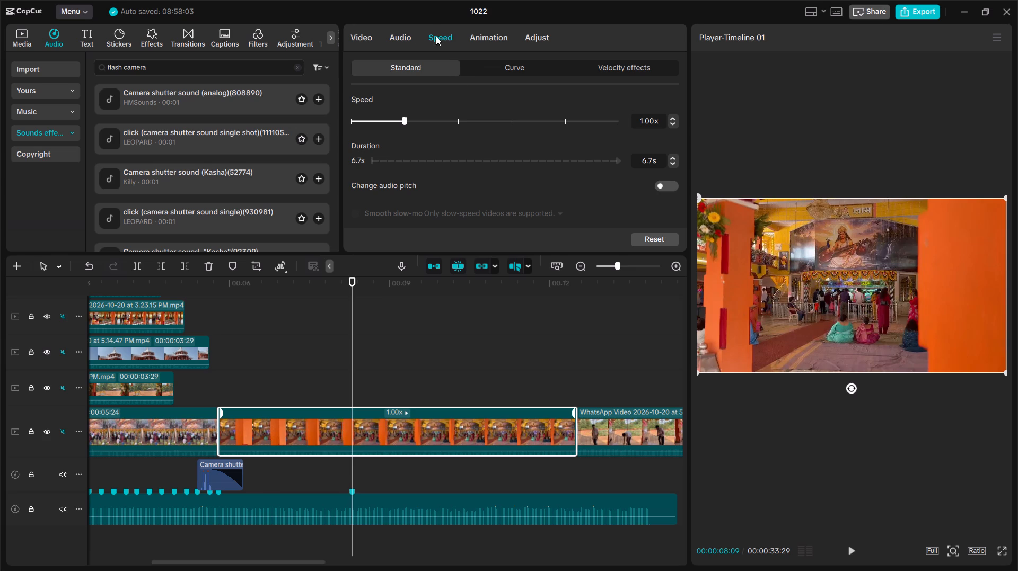
left_click(379, 41)
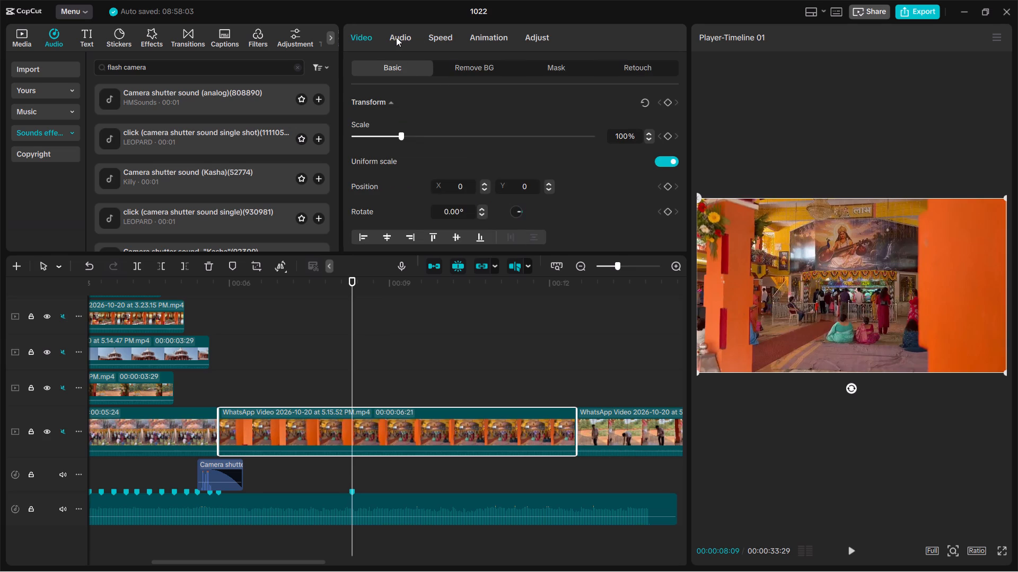
left_click(401, 35)
left_click(440, 36)
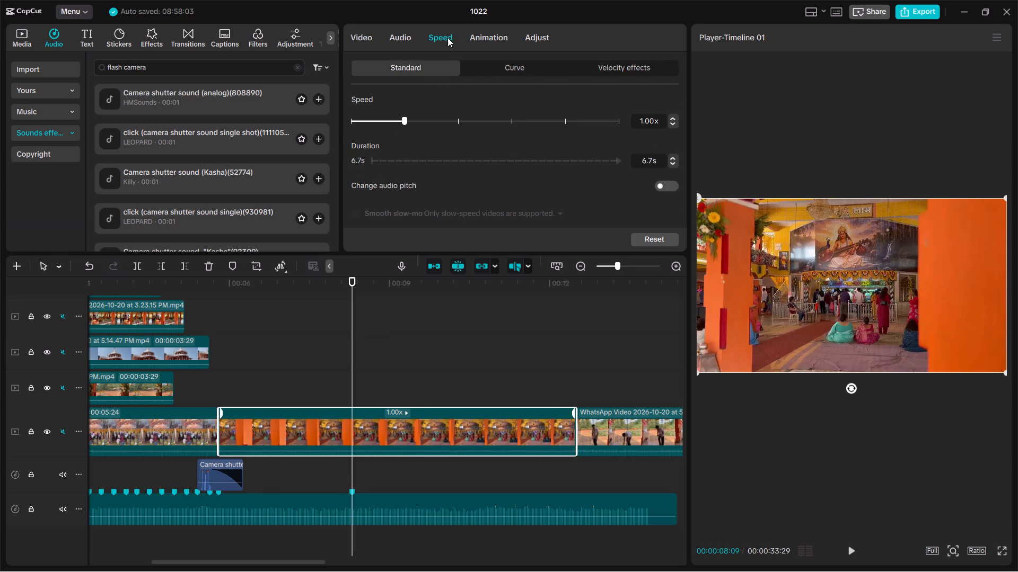
left_click(478, 68)
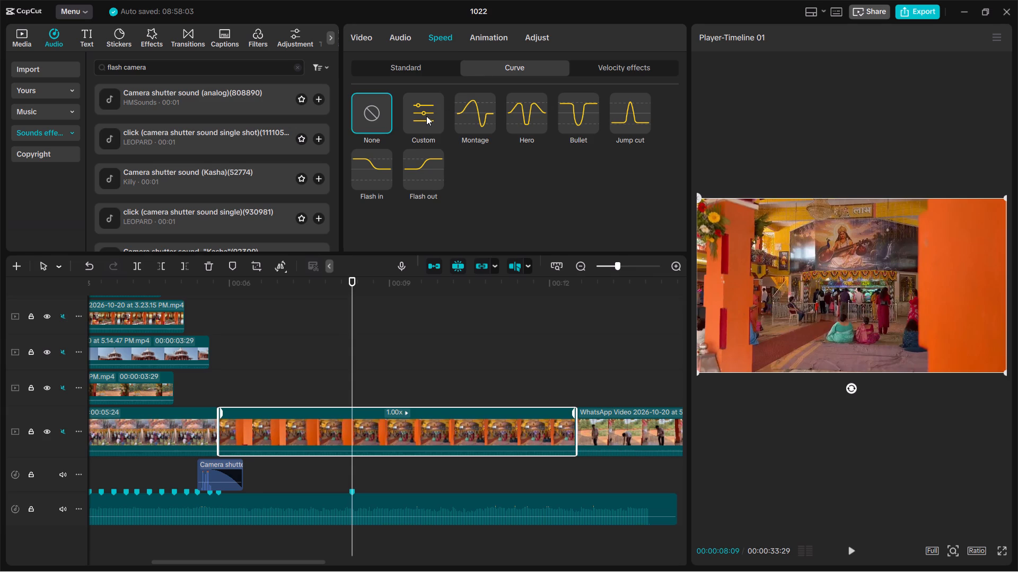
left_click(426, 116)
scroll(433, 170, "down", 1)
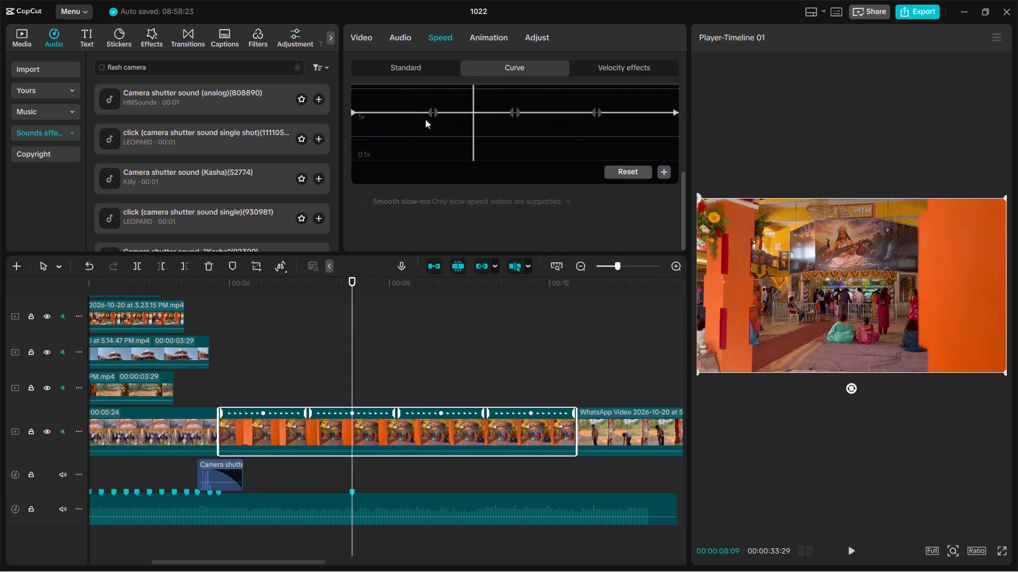
Lower the first point of the speed curve to roughly half speed and shift it nearer the clip's start.
left_click(434, 112)
left_click(434, 112)
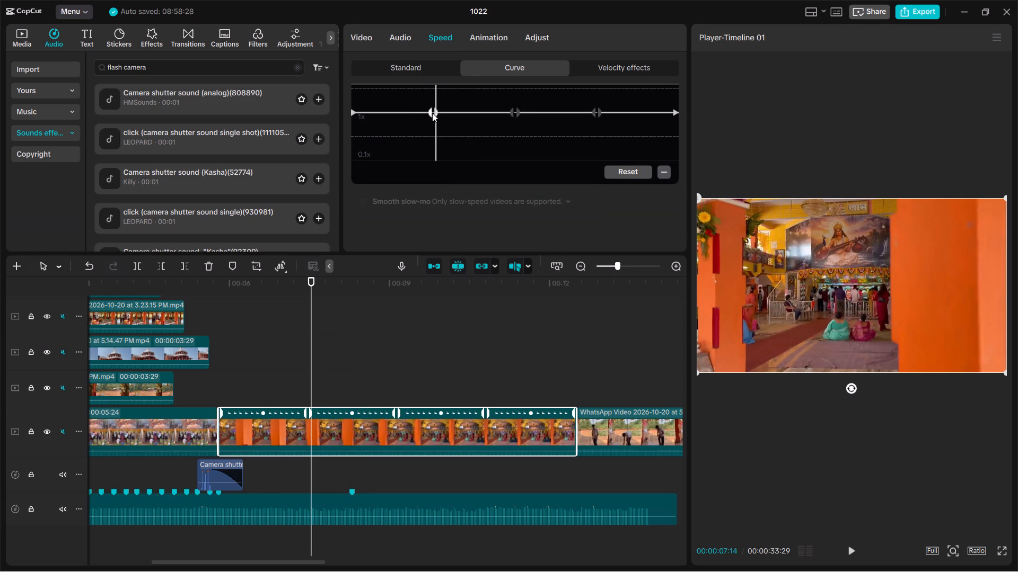
left_click(432, 113)
left_click(432, 113)
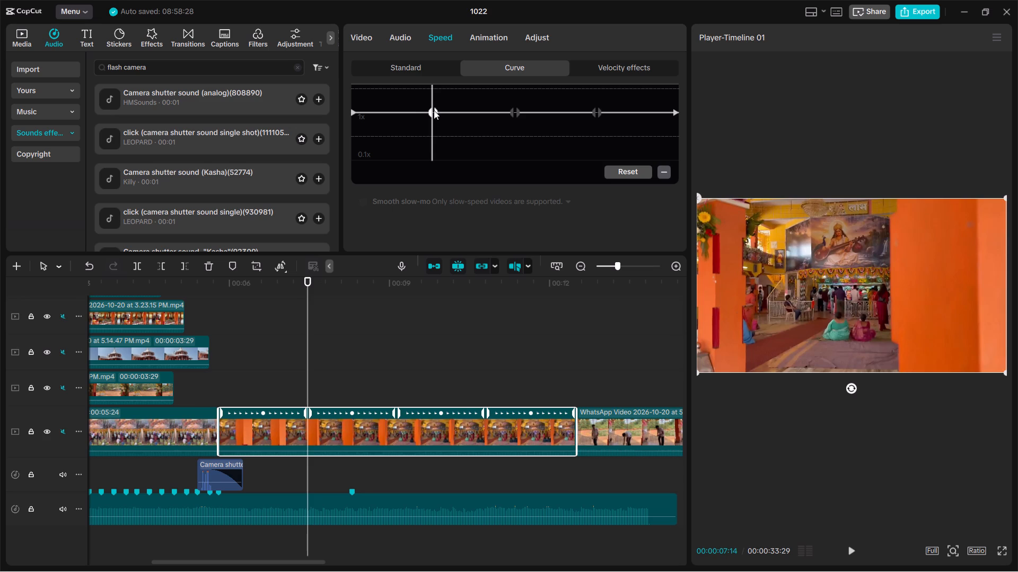
left_click(434, 110)
left_click_drag(434, 110, 436, 134)
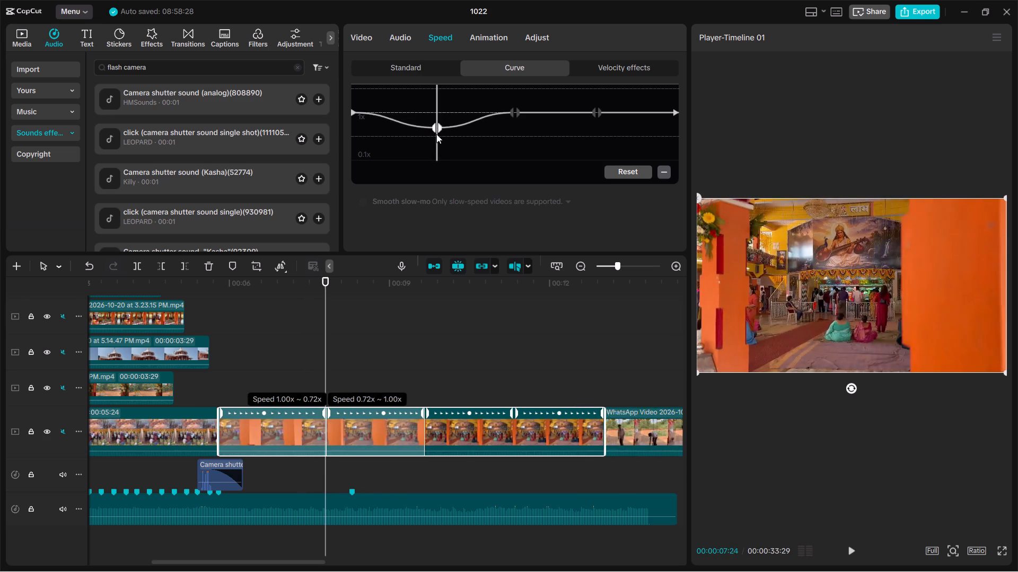
left_click_drag(436, 134, 392, 139)
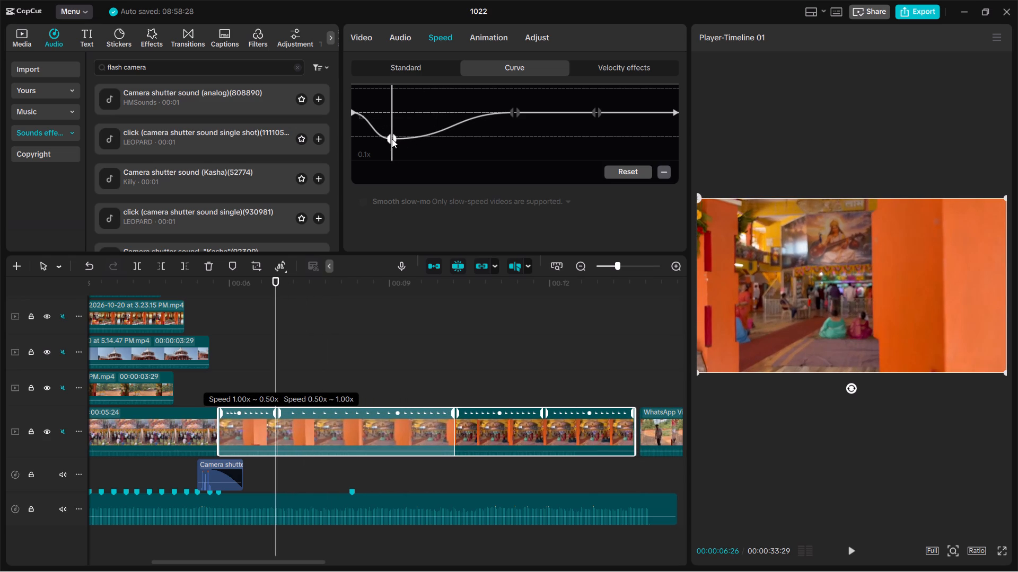
left_click_drag(392, 139, 386, 110)
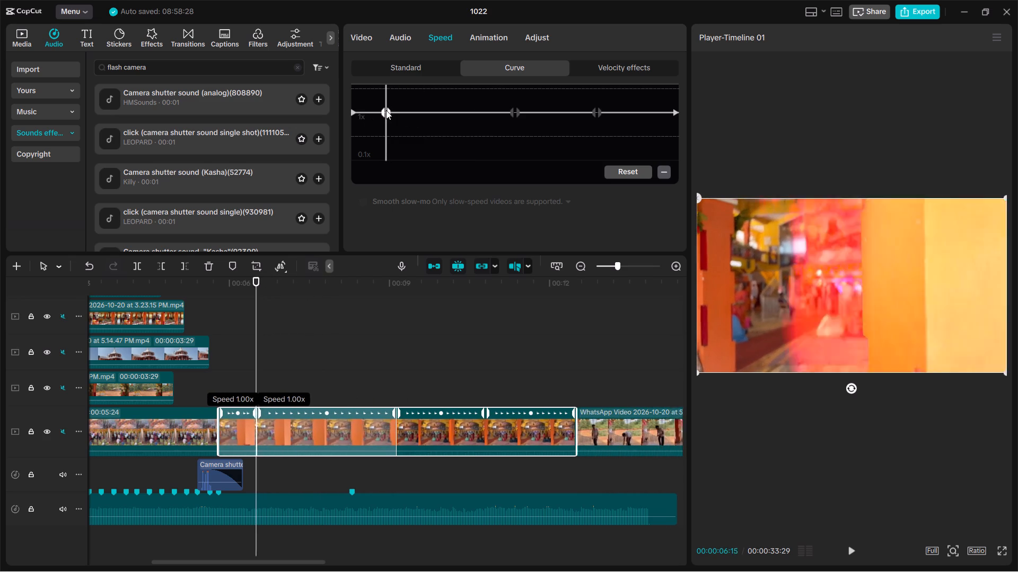
left_click_drag(386, 110, 396, 136)
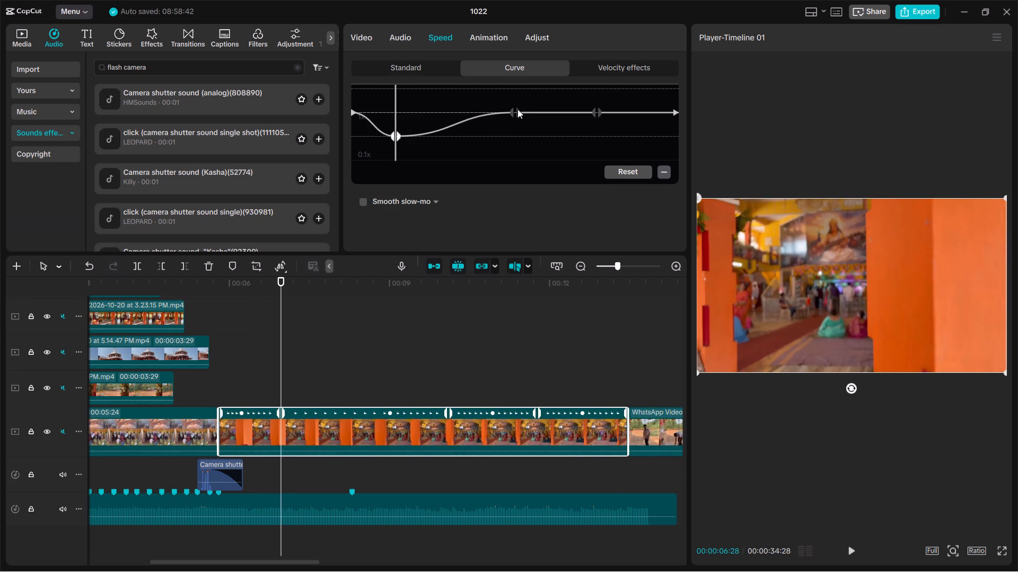
Delete the middle point of the 5.15.52 PM clip's speed curve.
left_click(514, 111)
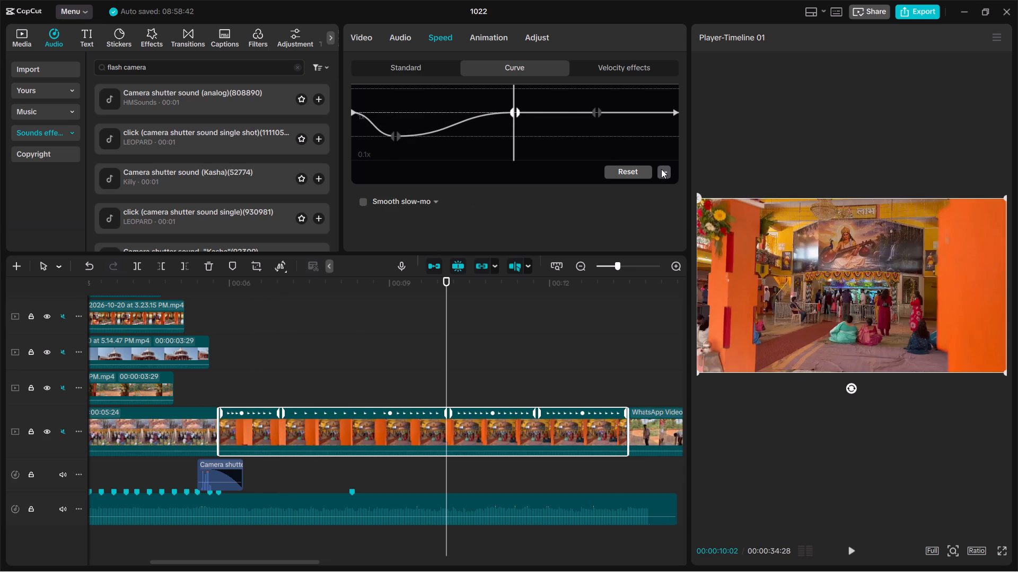
left_click(662, 169)
Lower the last inner point of the speed curve to a slower speed, level with the first point, and shift it towards the clip's end.
left_click(595, 112)
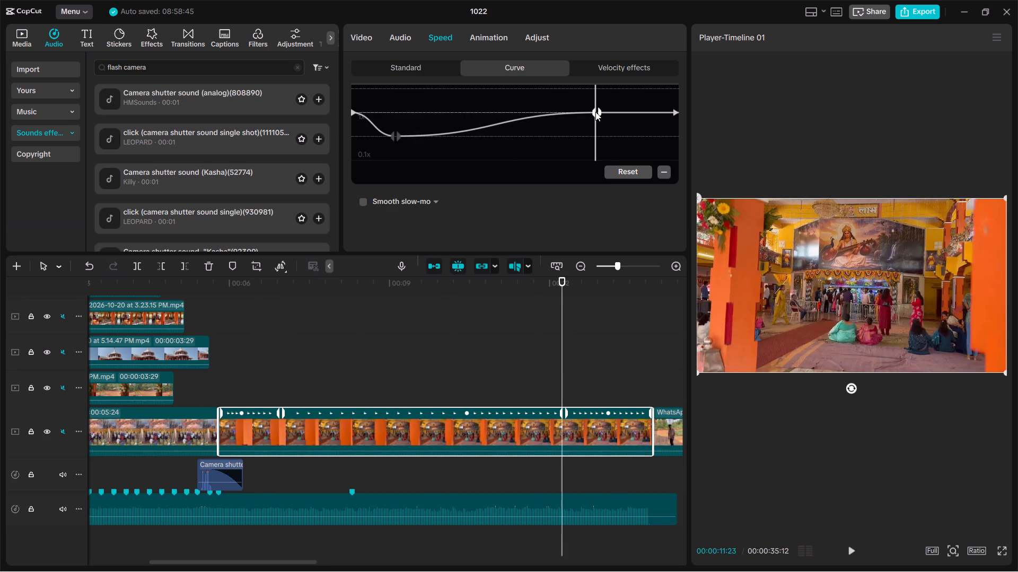
left_click(595, 112)
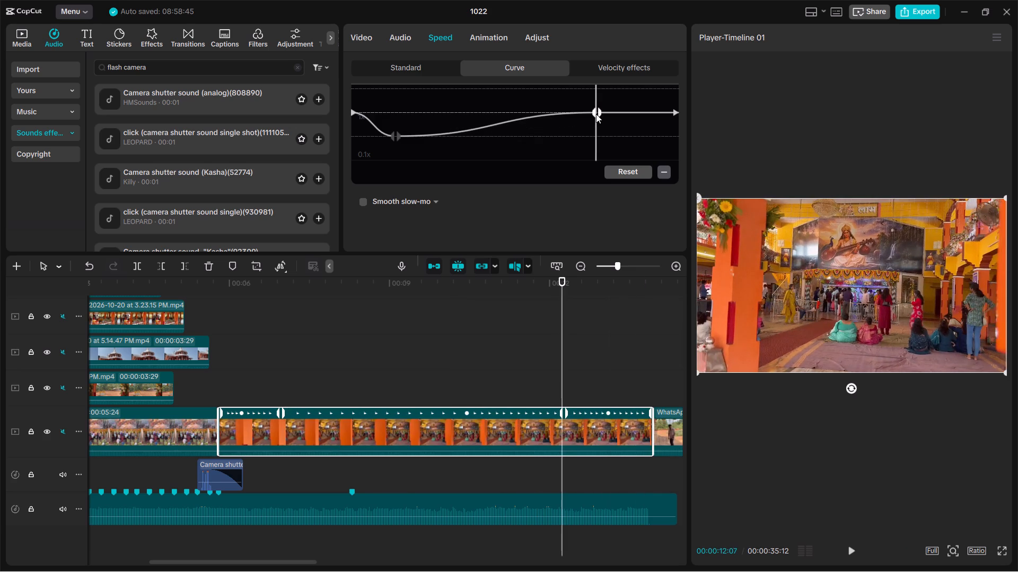
left_click(599, 113)
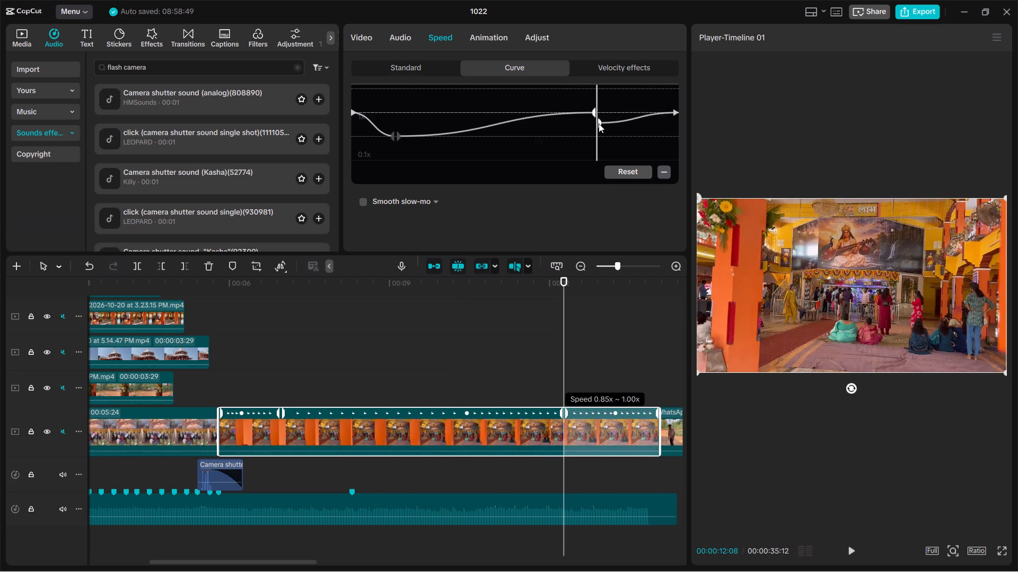
left_click_drag(597, 110, 622, 131)
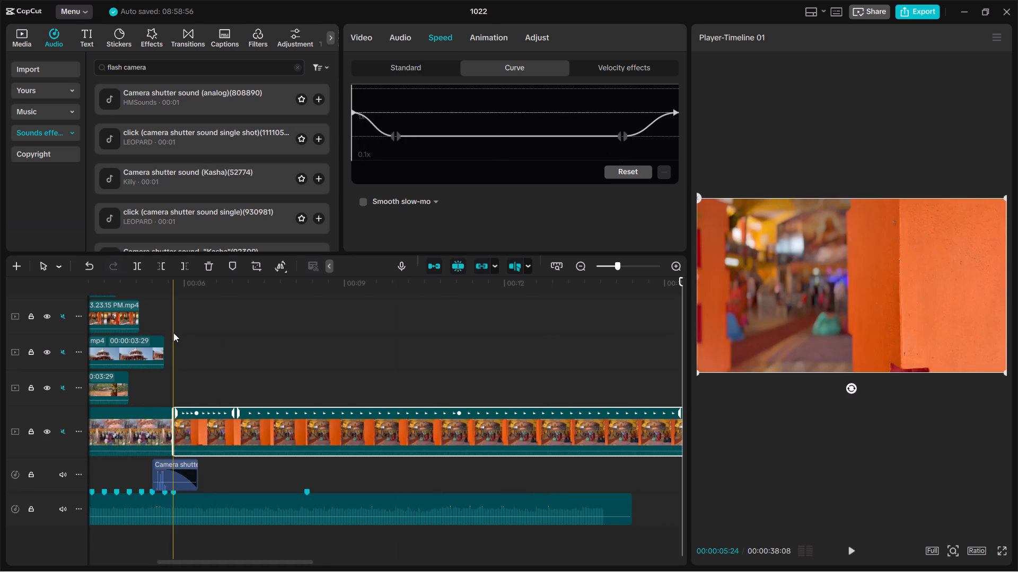
Play back the slowed 5.15.52 PM clip and look over its length and the clips that follow it against the music.
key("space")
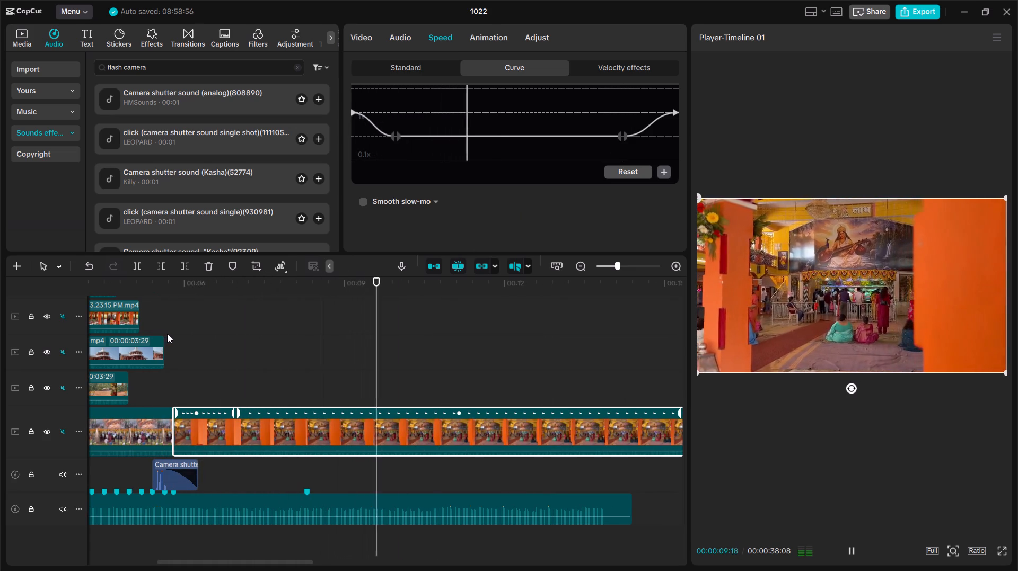
scroll(326, 327, "left", 1)
scroll(326, 327, "down", 1)
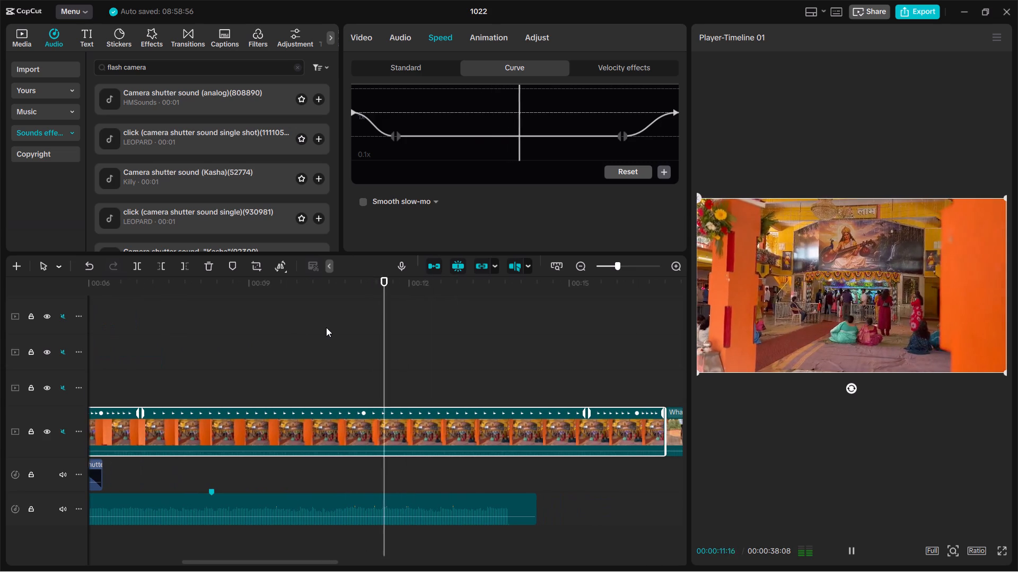
scroll(326, 327, "down", 2)
scroll(326, 327, "down", 2, "ctrl")
scroll(428, 342, "down", 4, "ctrl")
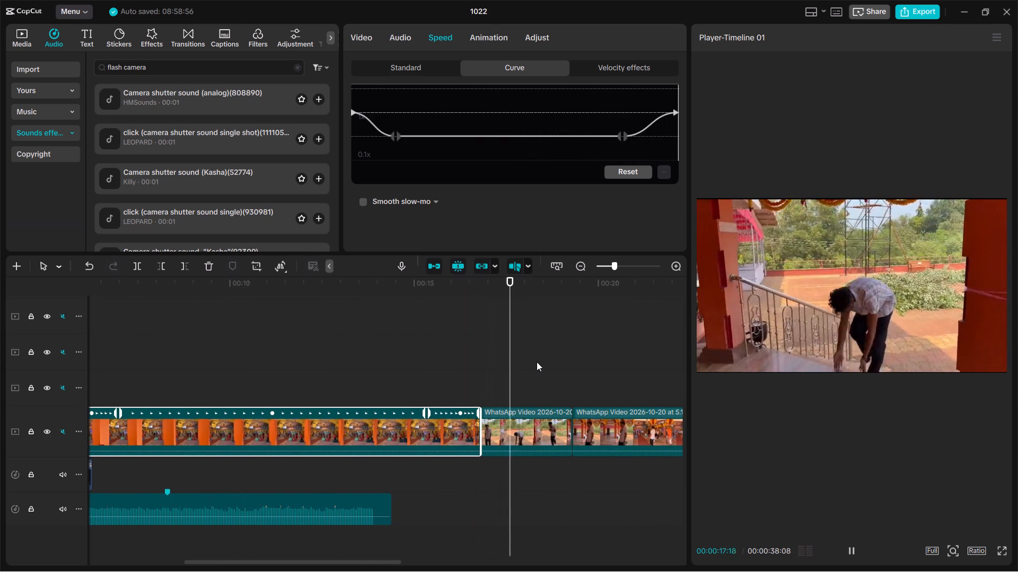
scroll(514, 314, "up", 1)
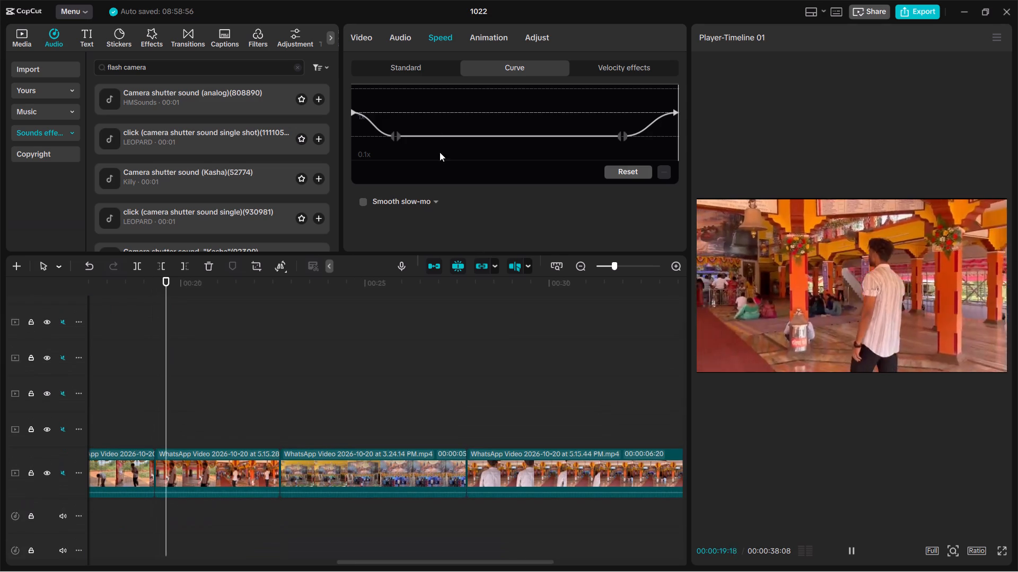
Raise both inner points of the 5.15.52 PM clip's speed curve to the same level, slightly above 0.72x.
left_click(396, 136)
left_click_drag(396, 136, 394, 127)
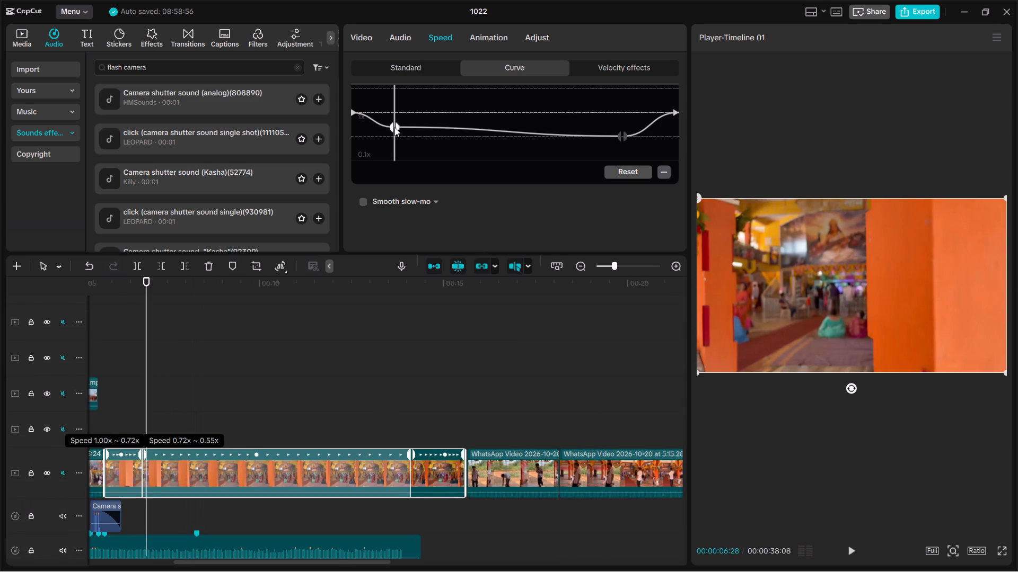
left_click_drag(394, 127, 394, 126)
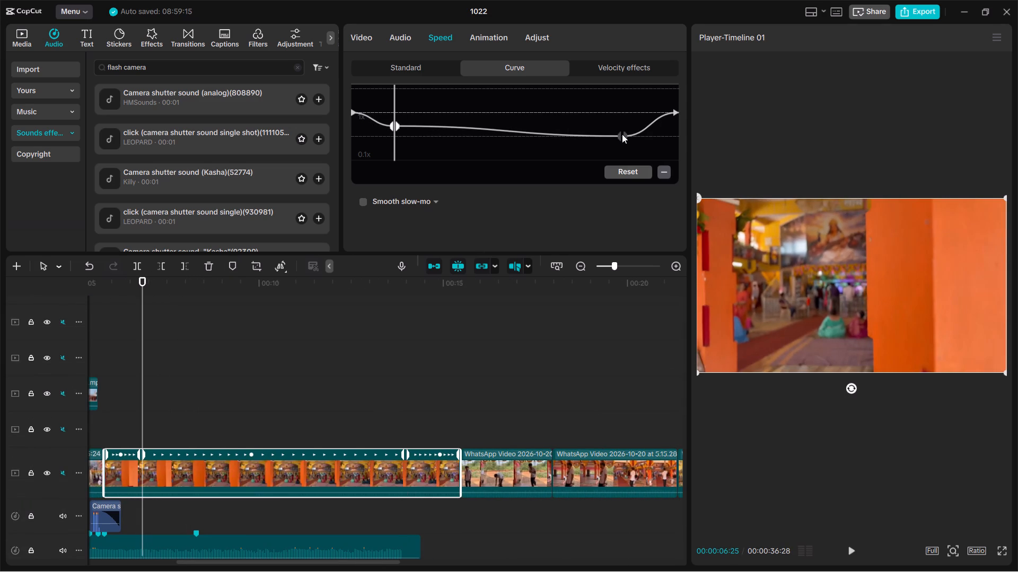
left_click(622, 134)
left_click_drag(622, 134, 623, 123)
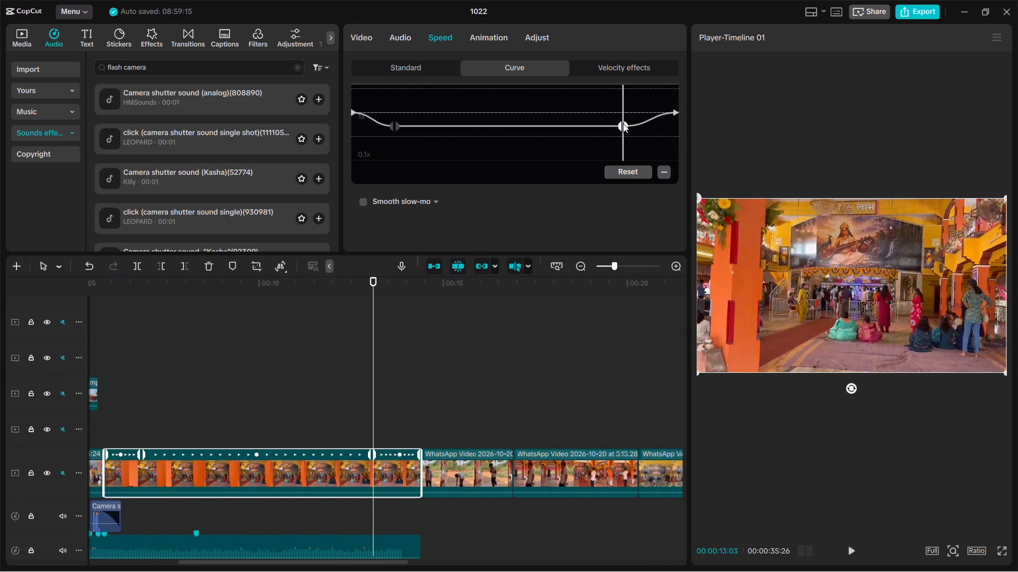
Return the playhead to the start of the 5.15.52 PM clip to review the adjusted speed curve.
scroll(137, 490, "right", 1)
left_click(338, 412)
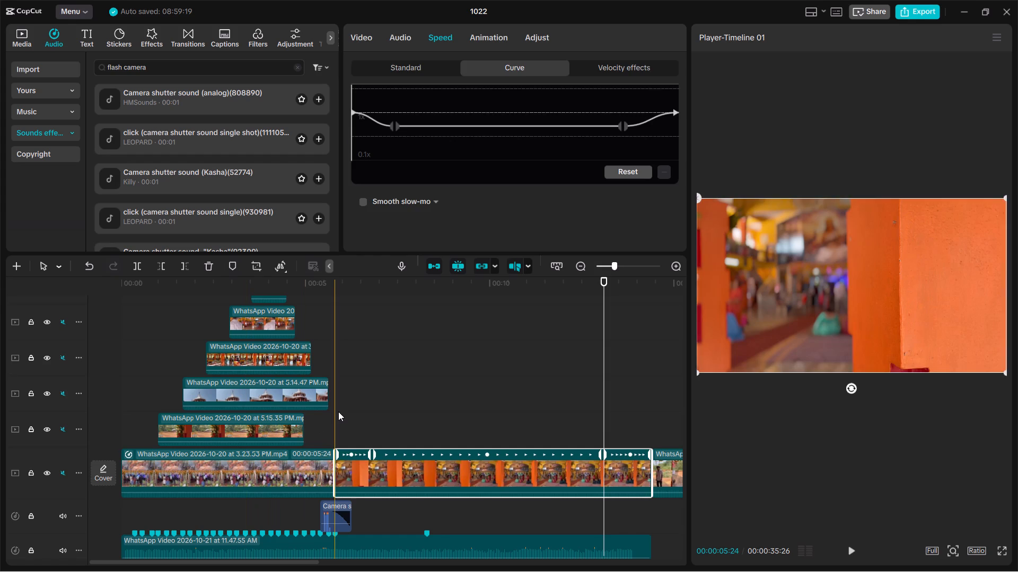
Play the slowed 5.15.52 PM clip from its start at 00:00:05:24 to about 8 s.
key("space")
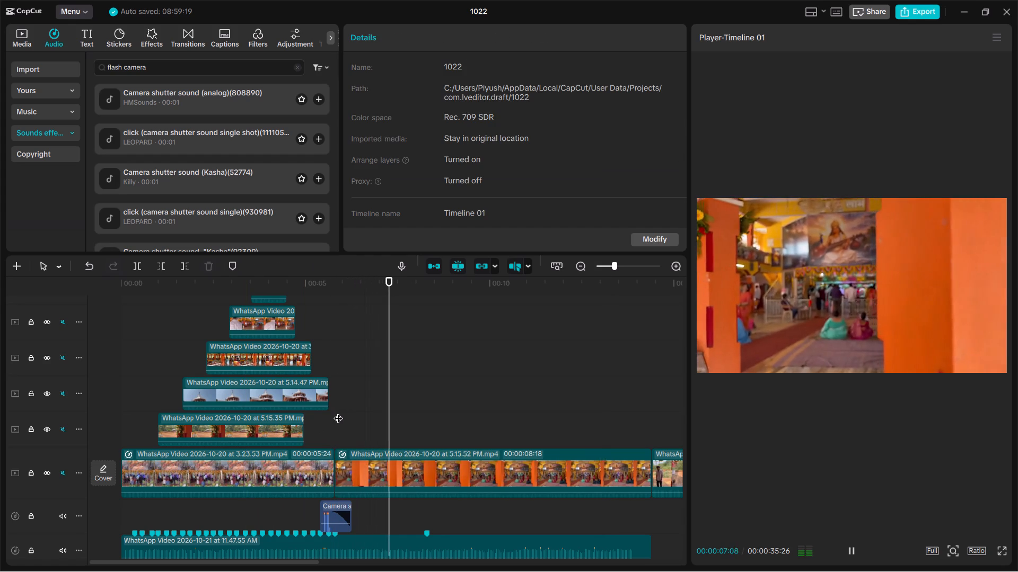
key("space")
key("space")
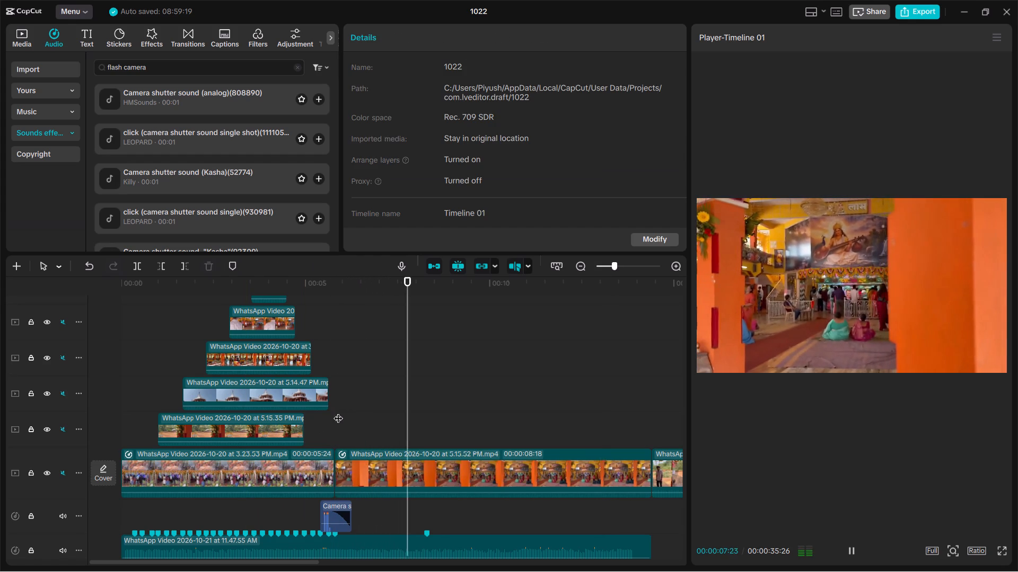
key("space")
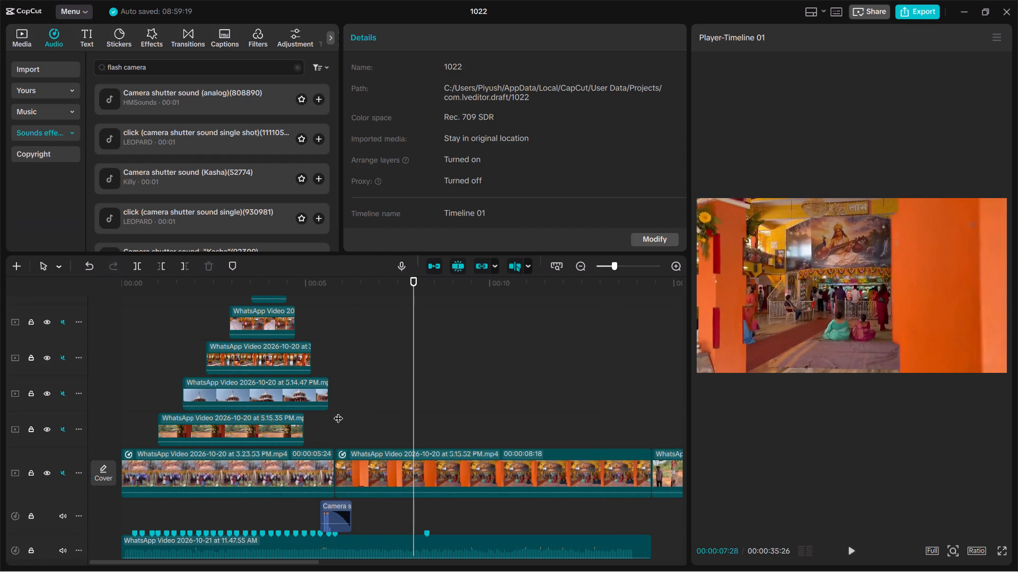
key("space")
key("space")
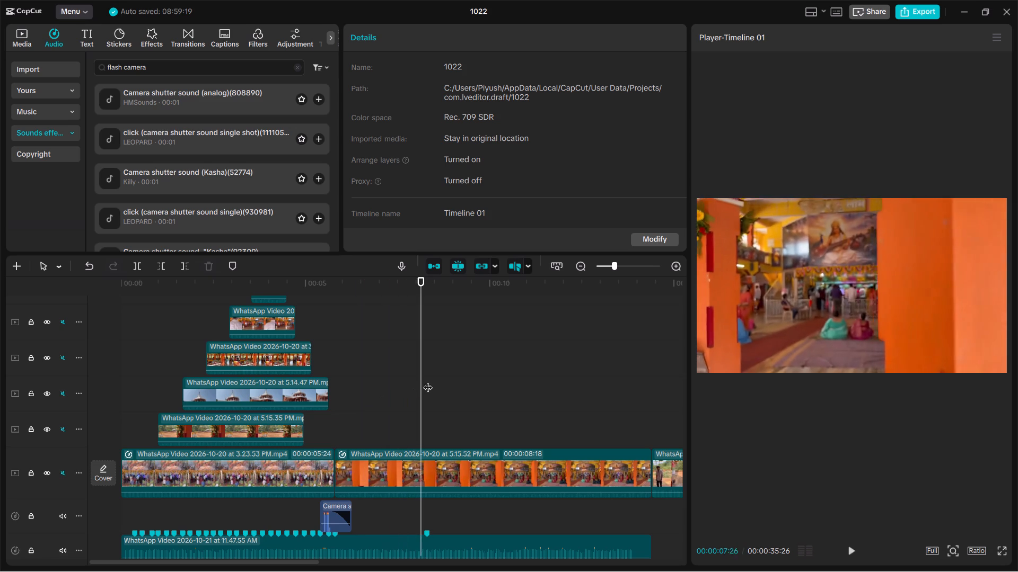
Trim away the end of the 5.15.52 PM clip from 00:00:08:19 onwards.
left_click(420, 362)
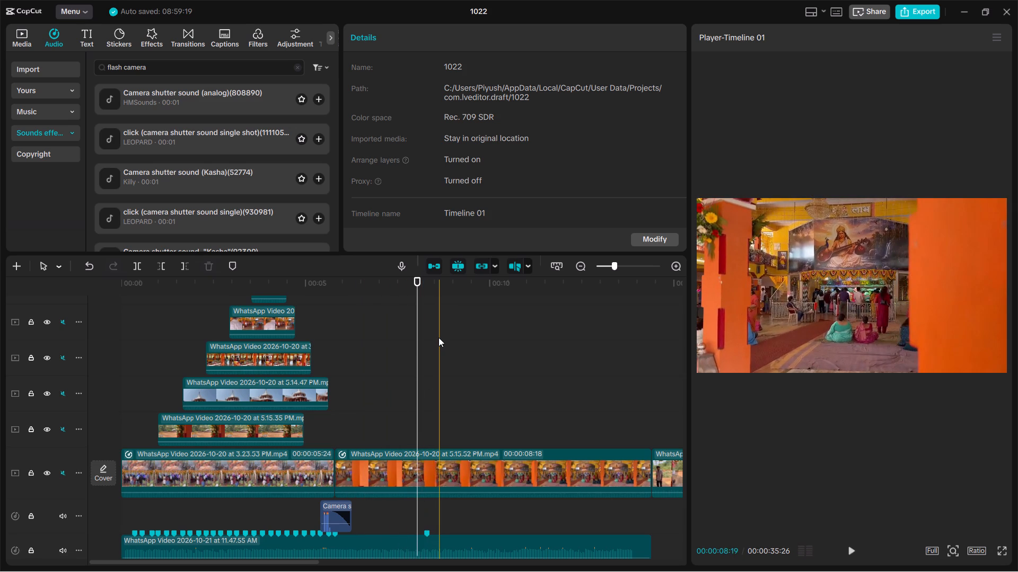
key("w")
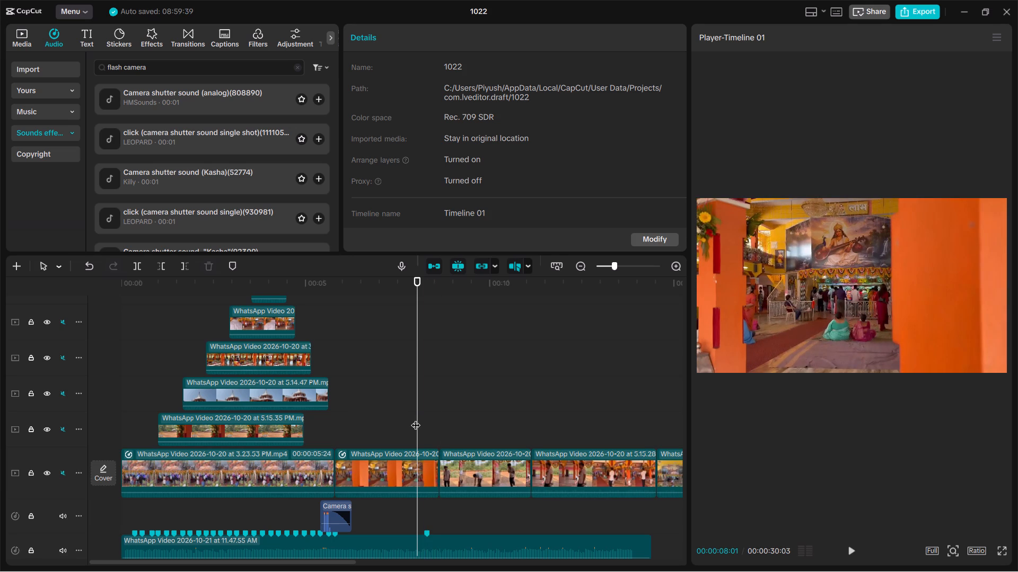
Trim away the end of the slowed 5.15.52 PM clip from 00:00:08:01 onwards.
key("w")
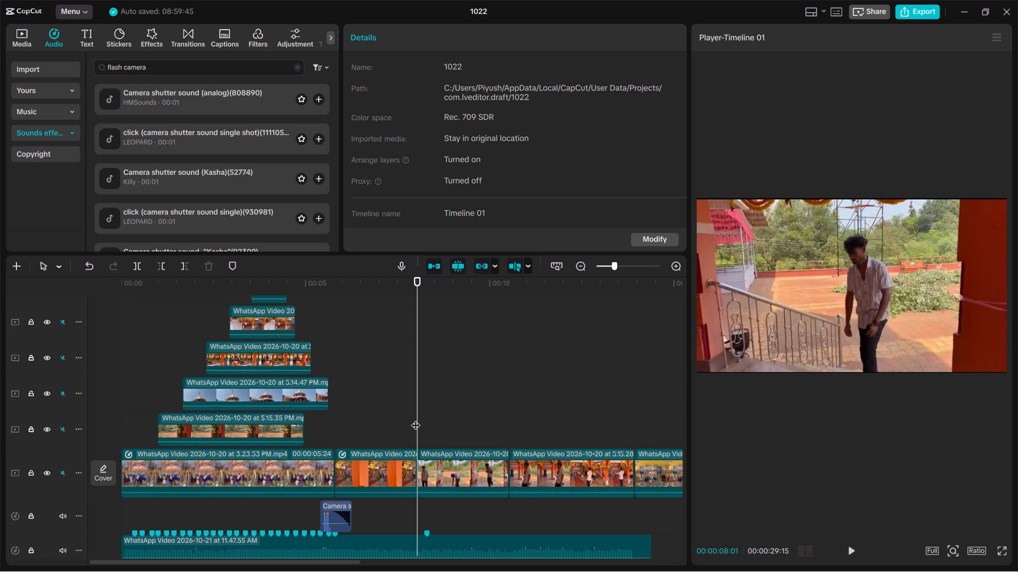
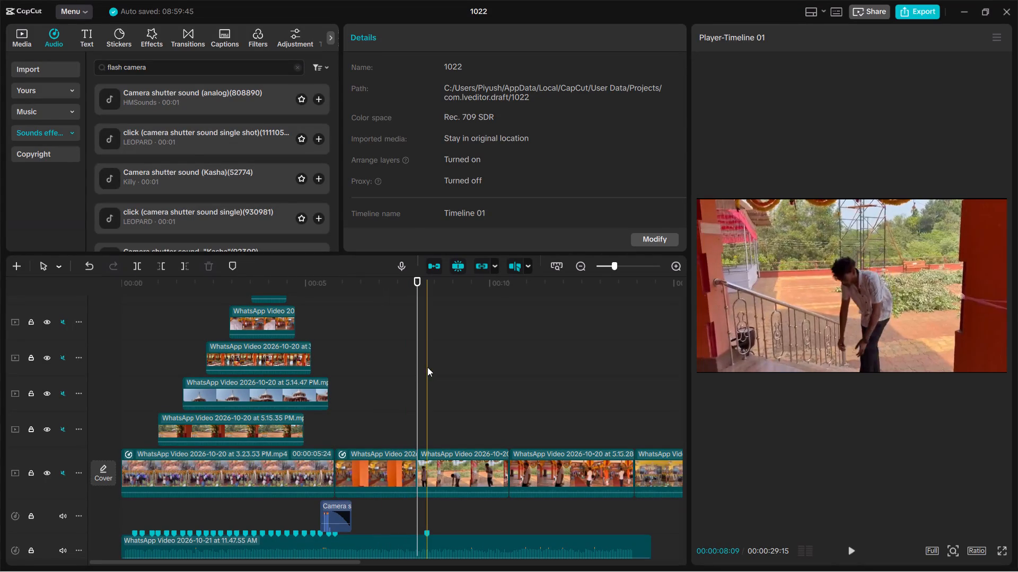
Select the main-track clip that directly follows the slowed 5.15.52 PM clip, starting at about 8 s.
scroll(478, 439, "left", 1)
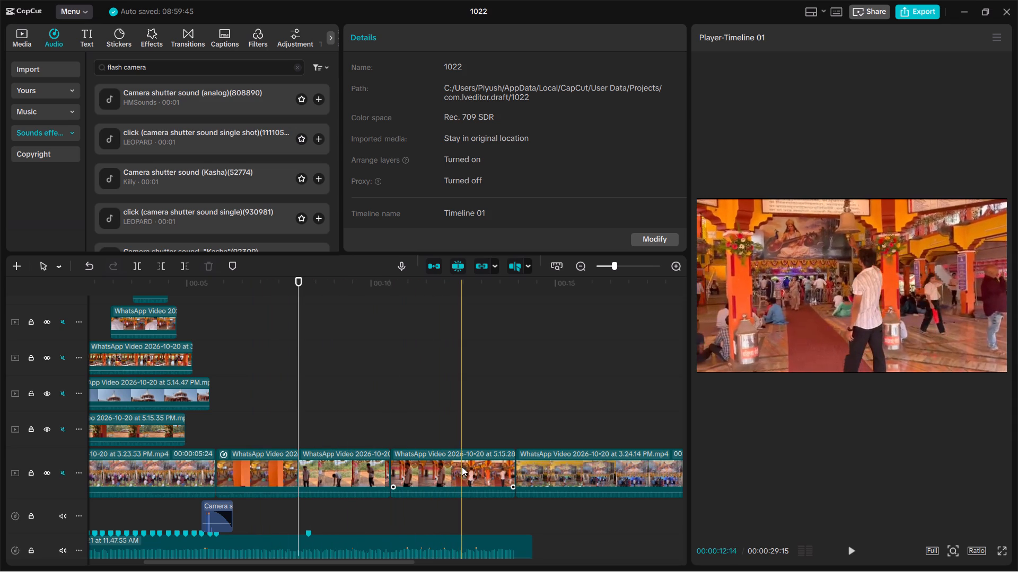
left_click(327, 462)
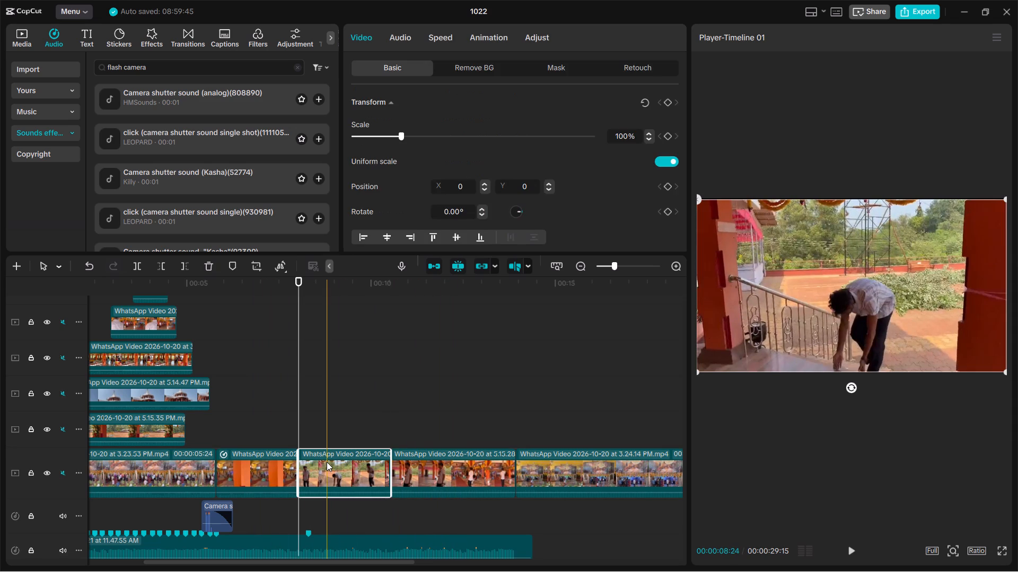
Delete the selected main-track clip after the slowed 5.15.52 PM clip, and the 5.15.28 PM clip that follows it.
key("Delete")
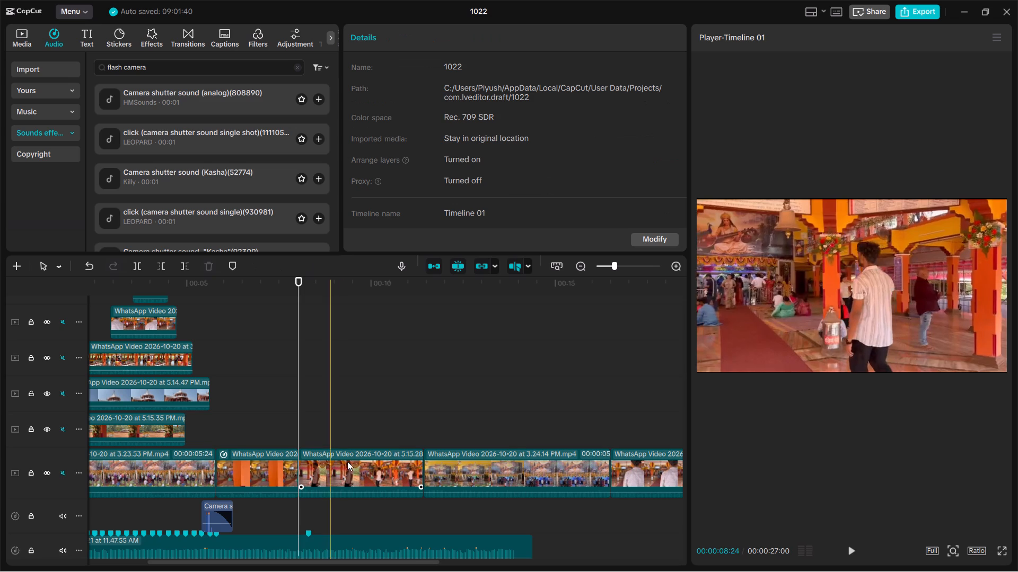
scroll(517, 459, "left", 1)
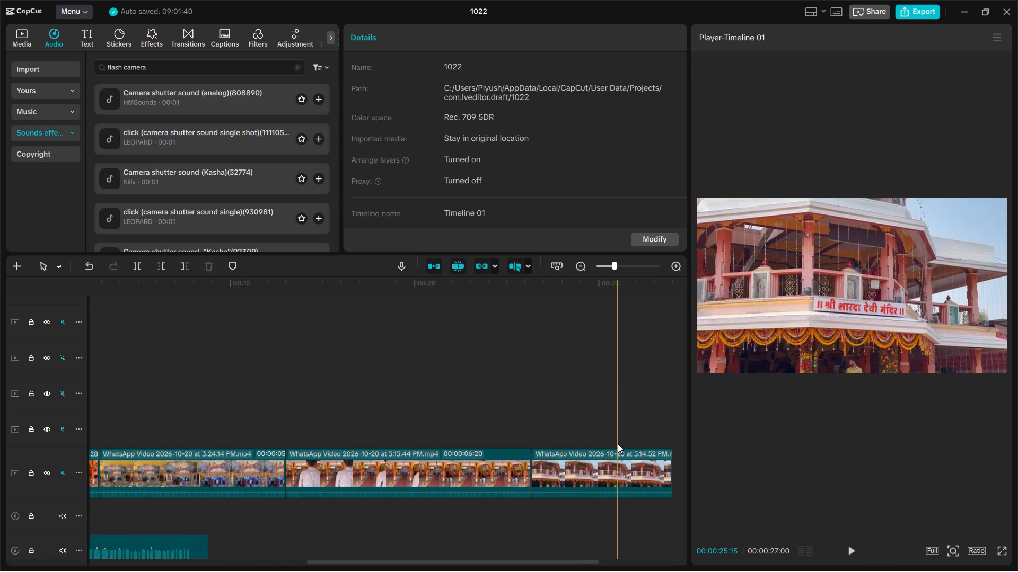
scroll(385, 427, "right", 1)
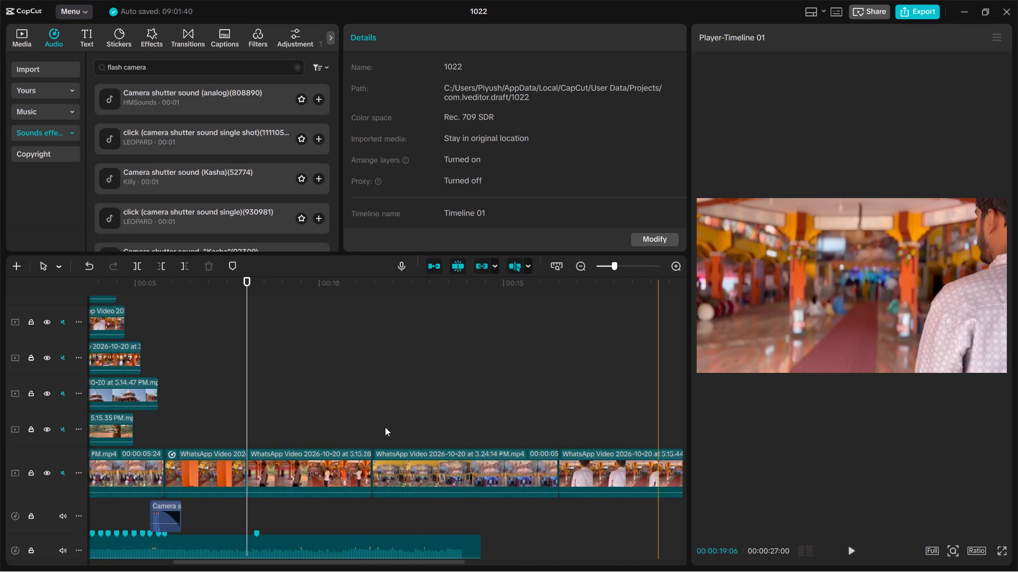
left_click(305, 468)
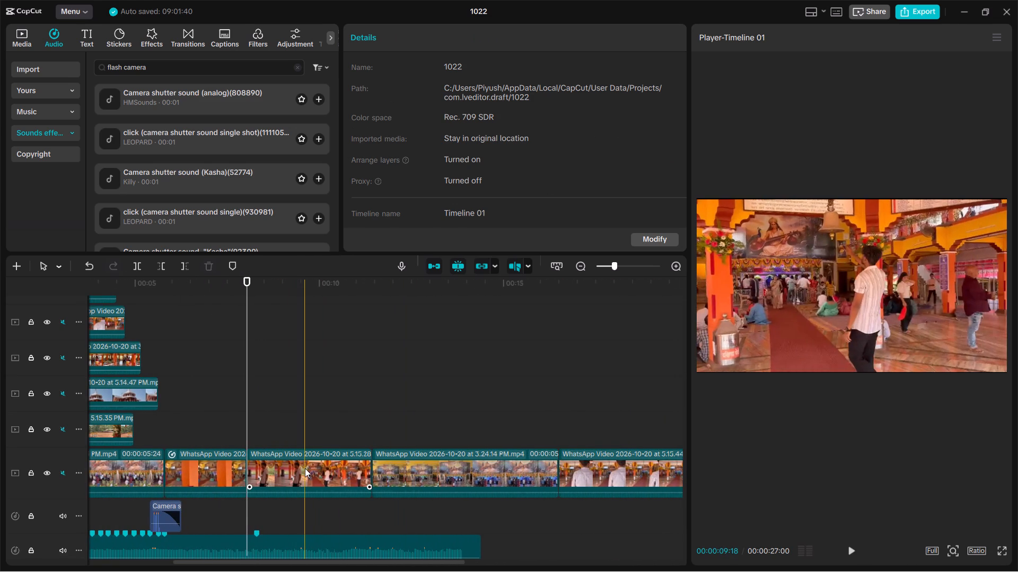
key("Delete")
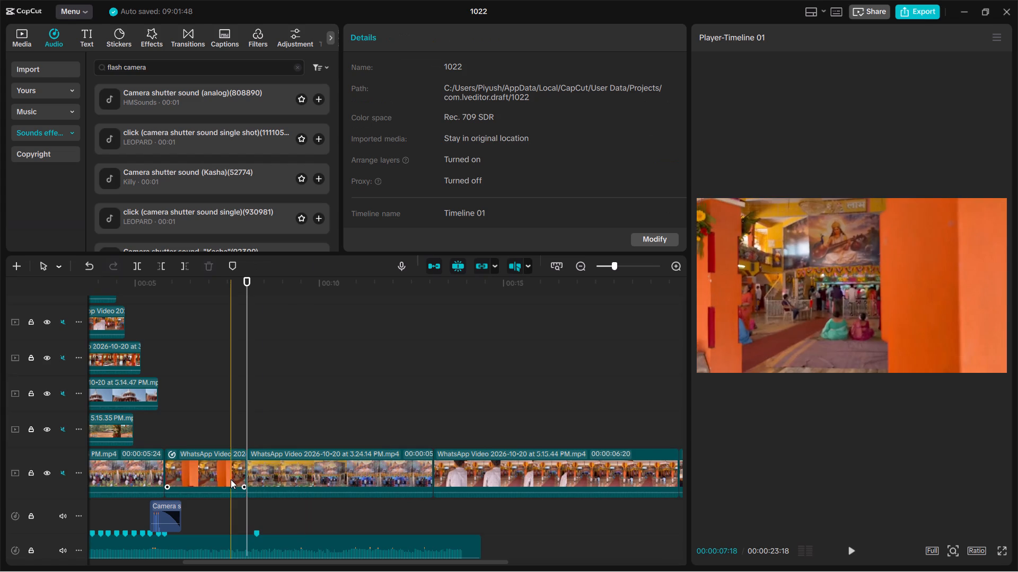
Trim away the beginning of the 3.24.14 PM clip up to 00:00:10:05.
left_click(326, 468)
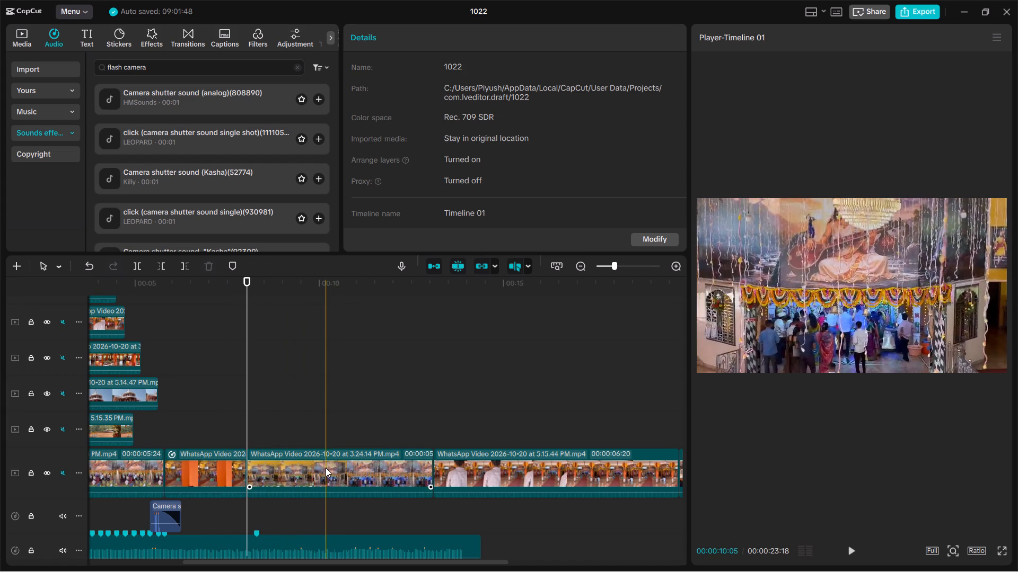
key("q")
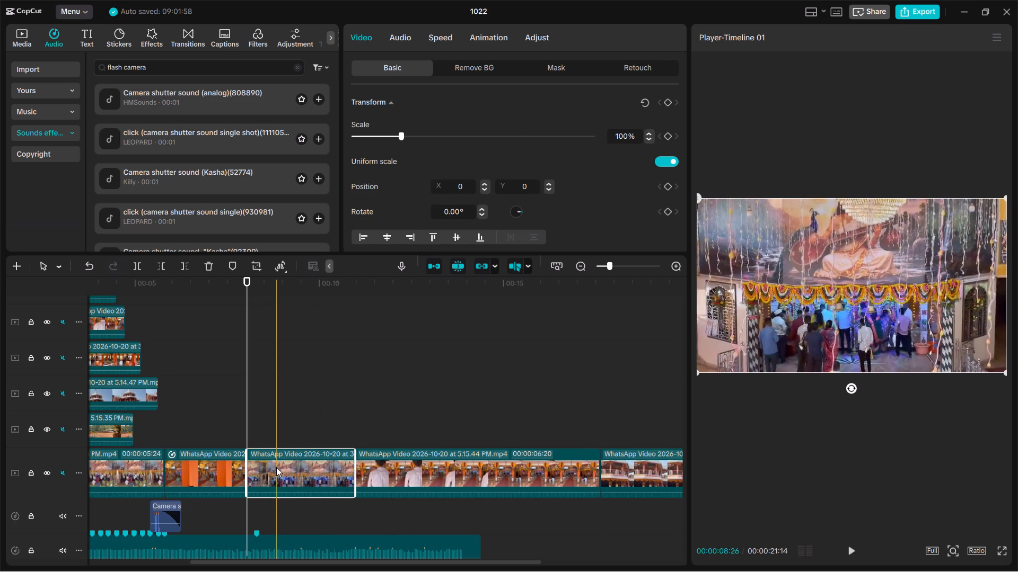
Apply a Custom speed curve to the trimmed 3.24.14 PM clip and move its first inner point towards the clip's start.
left_click(275, 468)
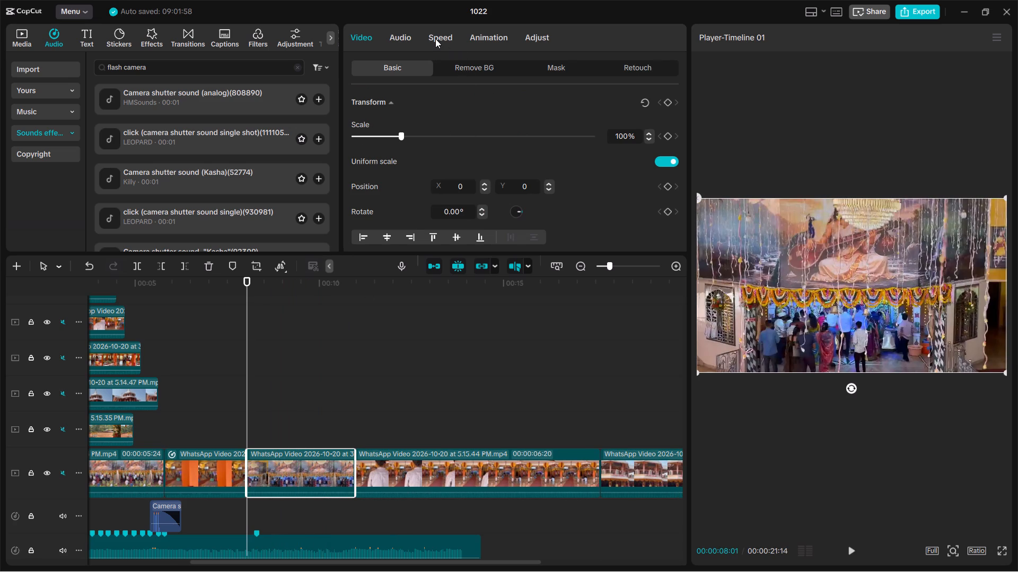
left_click(435, 39)
left_click(416, 101)
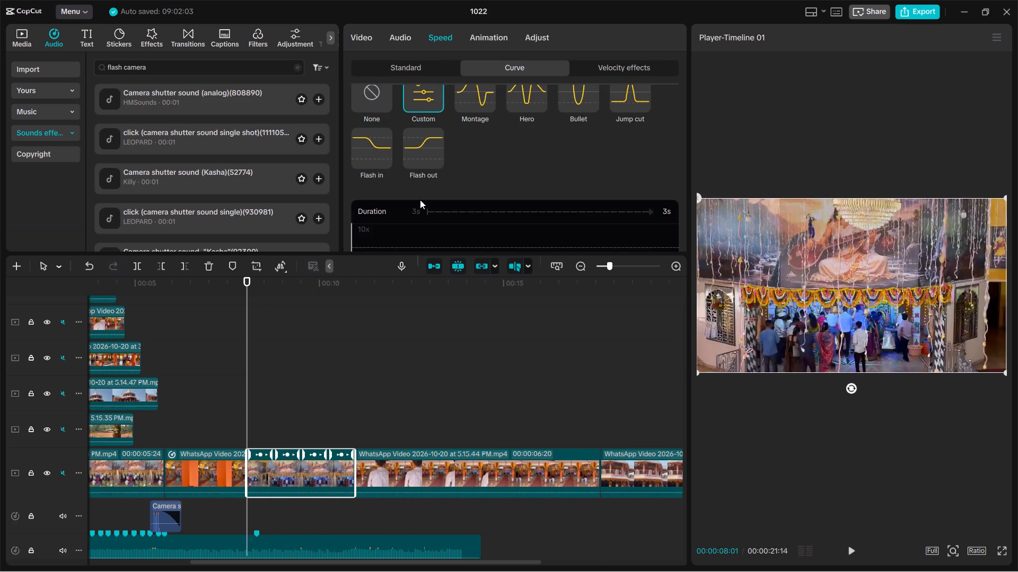
scroll(420, 200, "down", 4)
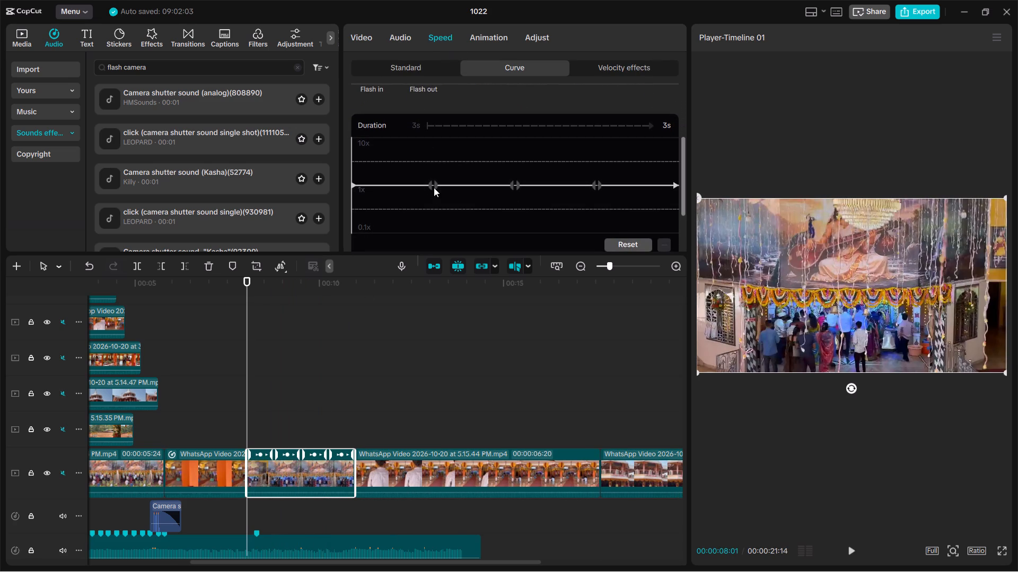
left_click(435, 186)
left_click_drag(435, 186, 394, 184)
Lower the curve's middle point to about 0.57x near the clip's start, and shift the first inner point slightly earlier.
left_click(511, 183)
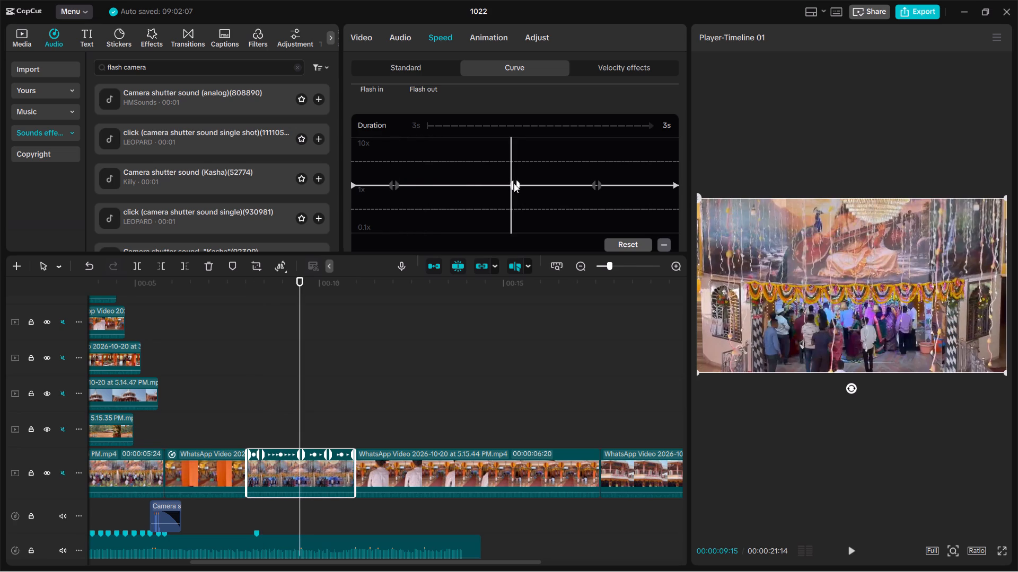
left_click_drag(514, 183, 443, 203)
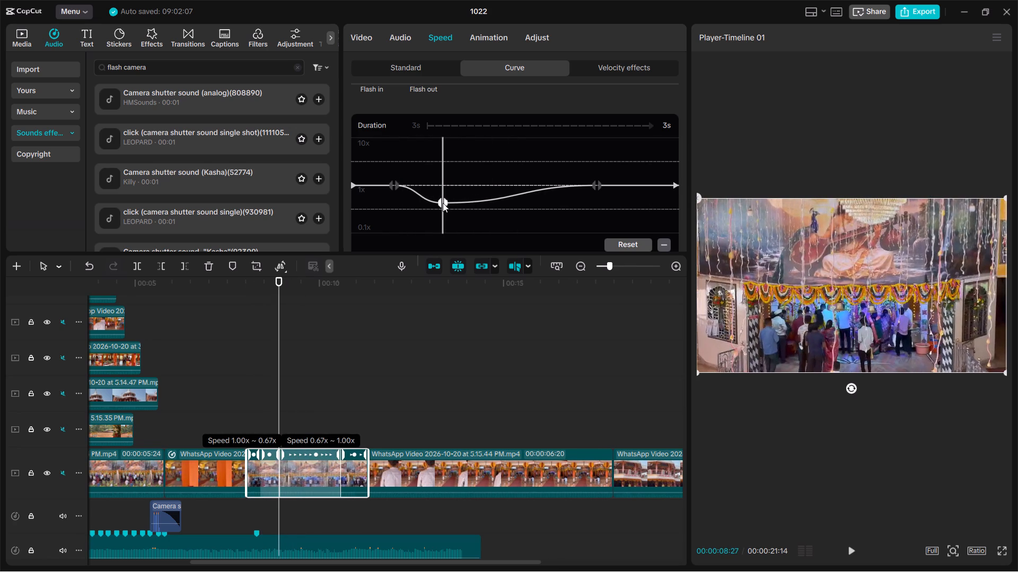
left_click_drag(443, 203, 439, 208)
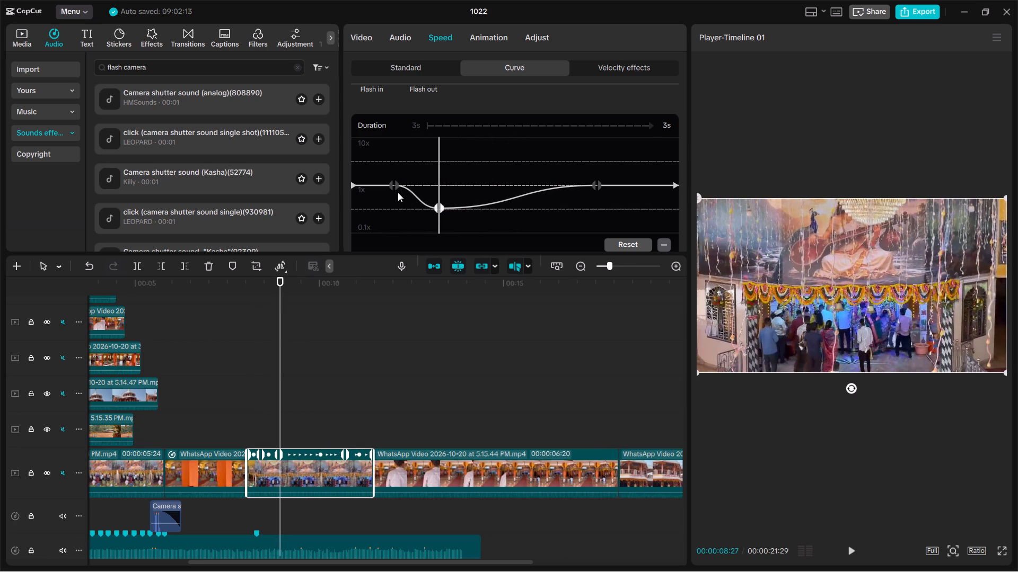
left_click(395, 190)
left_click_drag(395, 190, 381, 187)
Lower the last inner point of the speed curve to about 0.74x and shift it towards the clip's end.
left_click(600, 186)
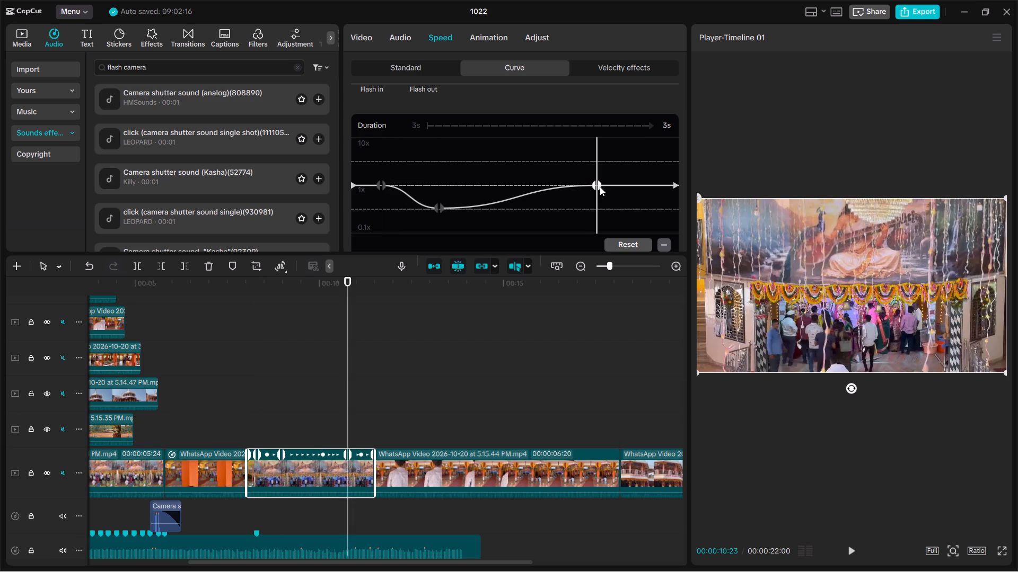
left_click_drag(595, 185, 604, 200)
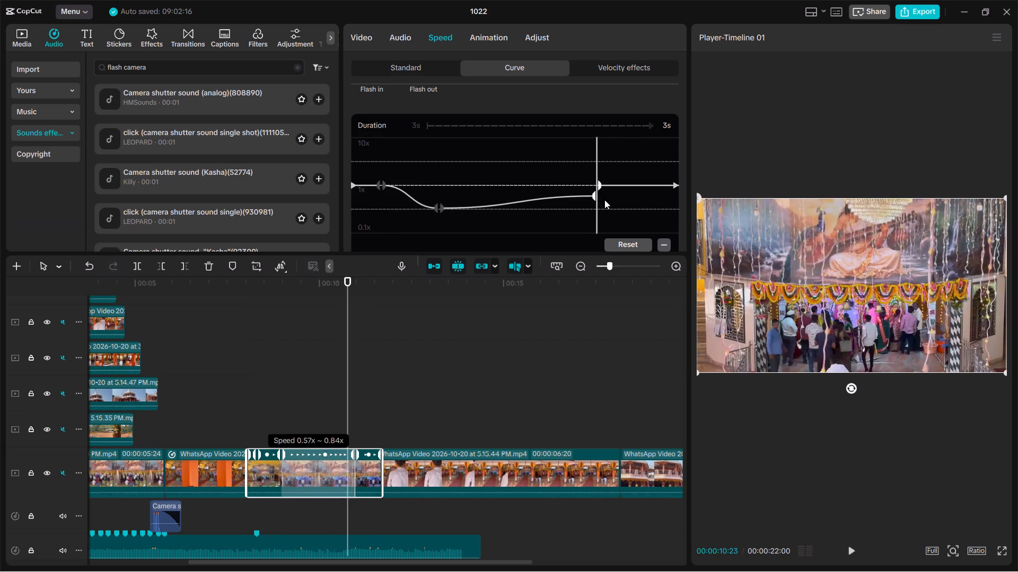
left_click_drag(604, 200, 601, 187)
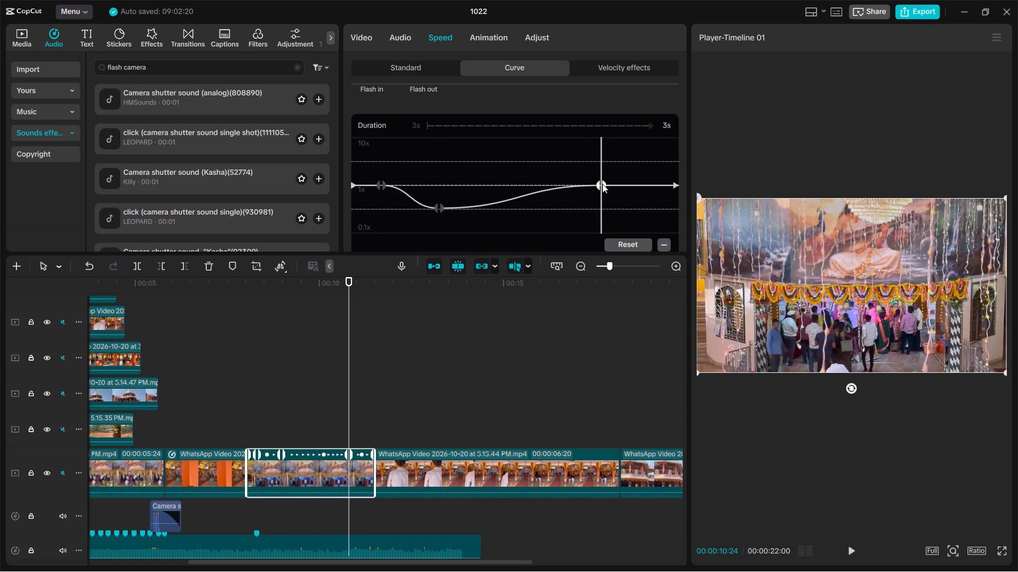
left_click_drag(602, 184, 613, 185)
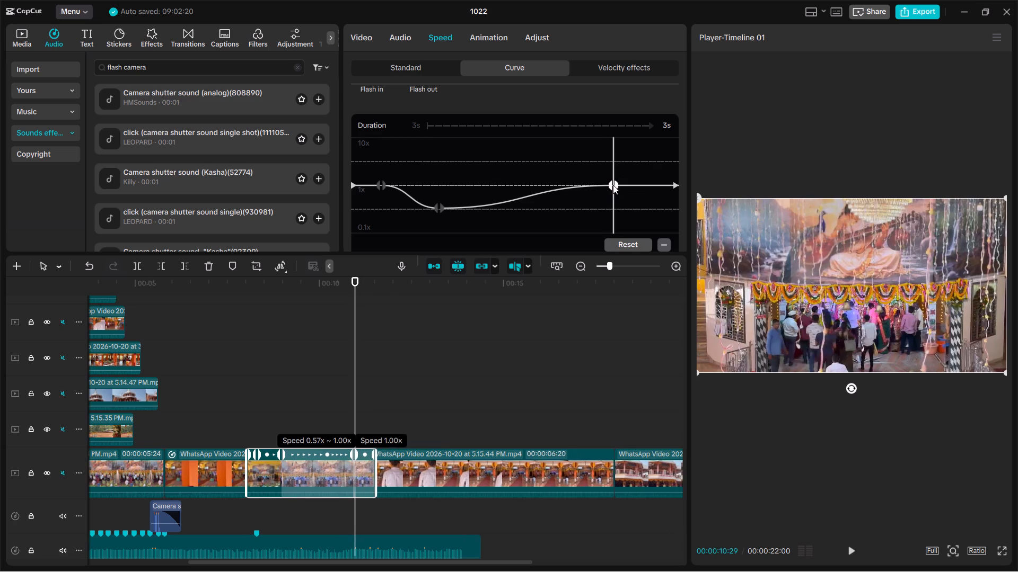
left_click_drag(613, 185, 613, 185)
left_click(612, 184)
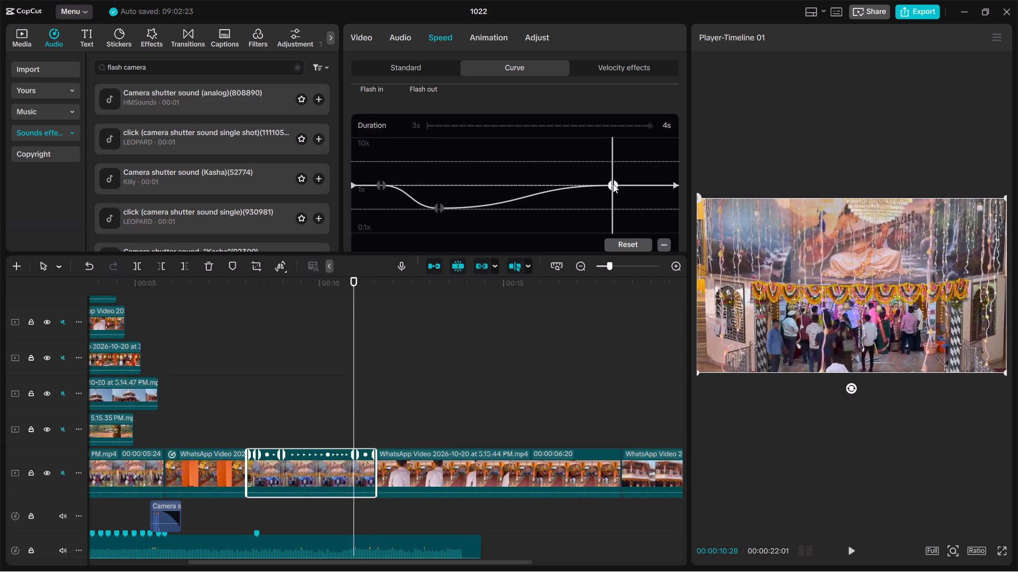
left_click_drag(613, 184, 618, 203)
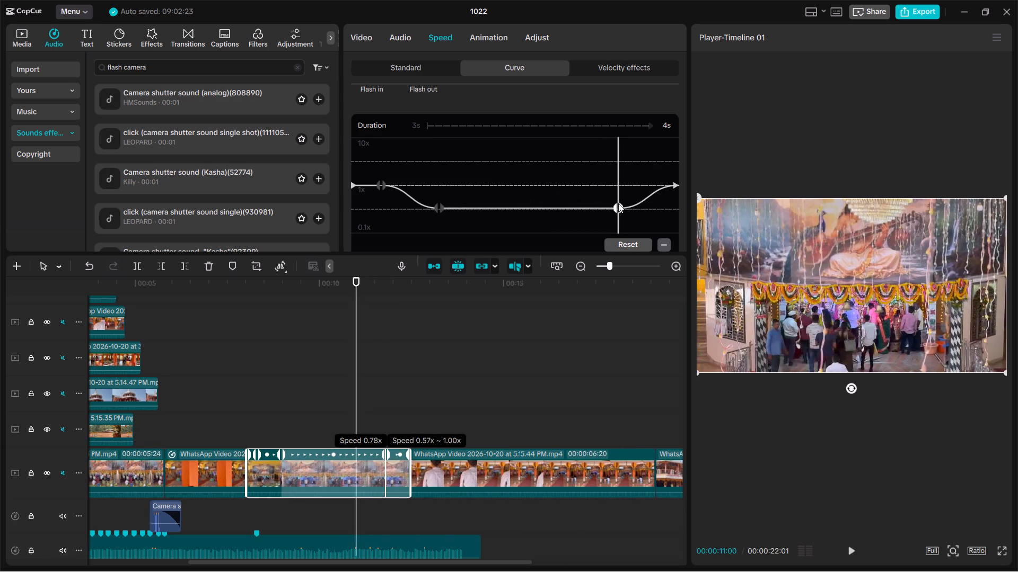
left_click_drag(618, 203, 618, 198)
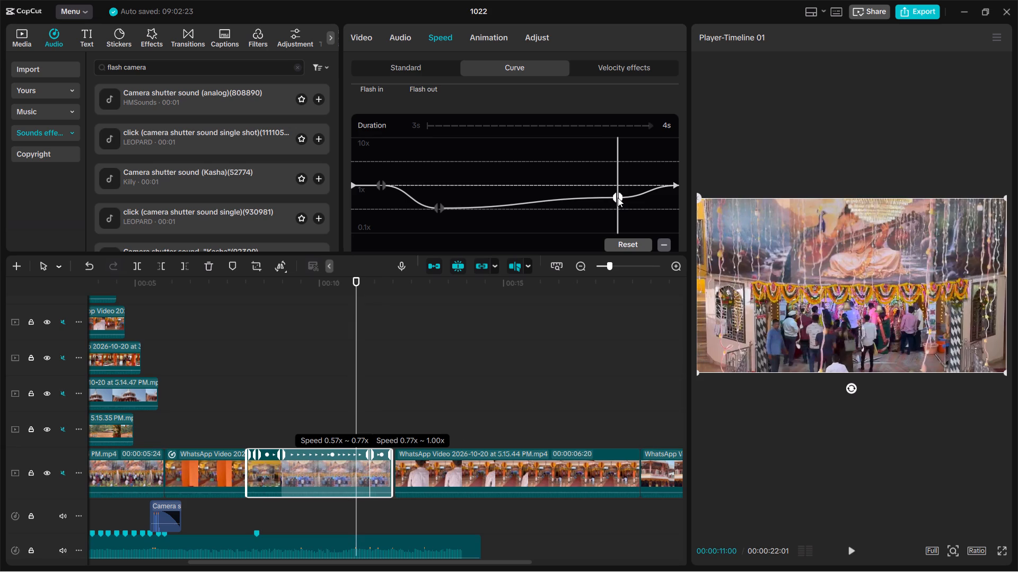
left_click_drag(618, 198, 621, 199)
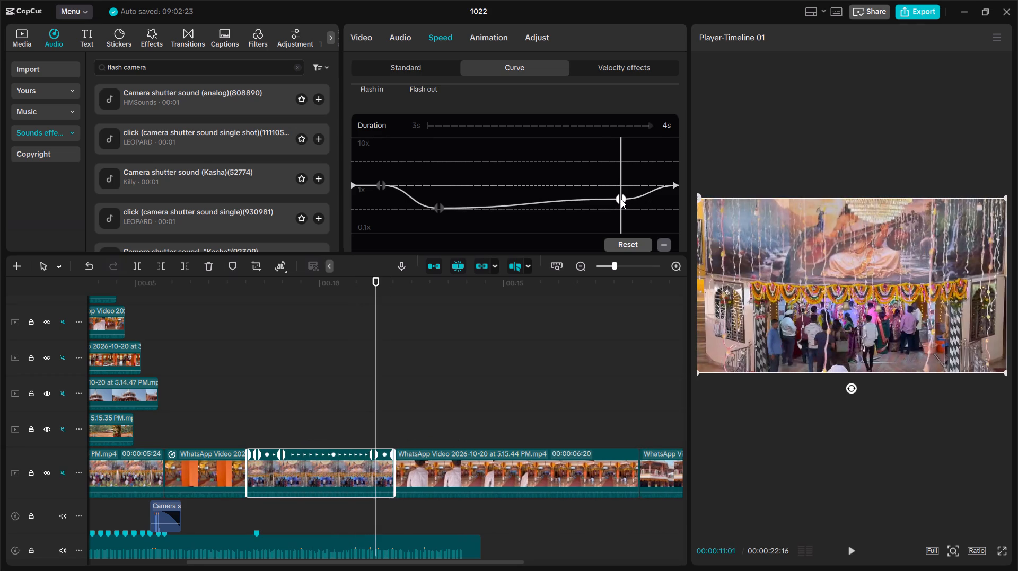
Adjust the curve's middle point to about 0.74x, level with the last inner point.
left_click(440, 206)
left_click_drag(440, 206, 440, 204)
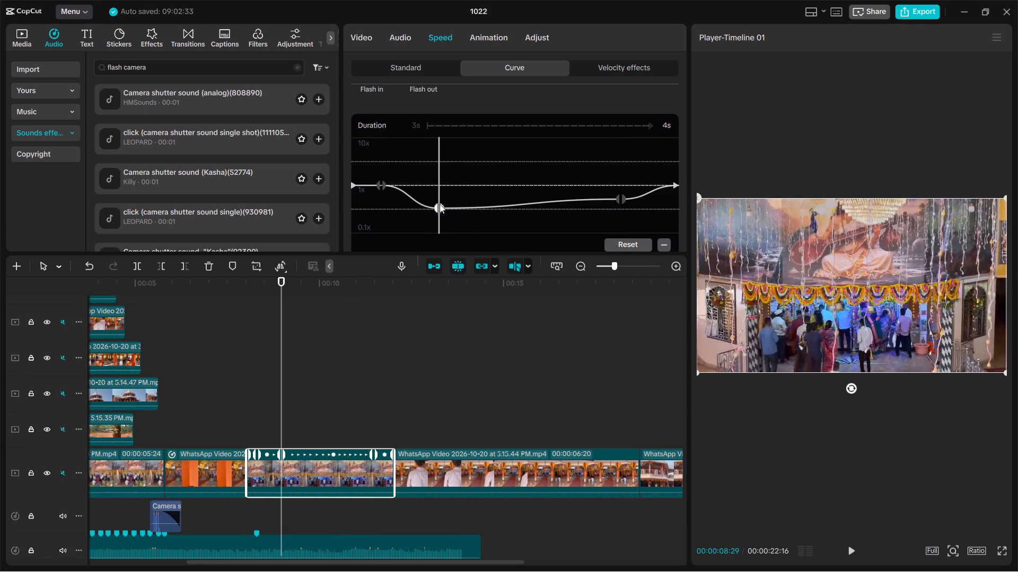
left_click_drag(440, 204, 443, 215)
left_click(439, 209)
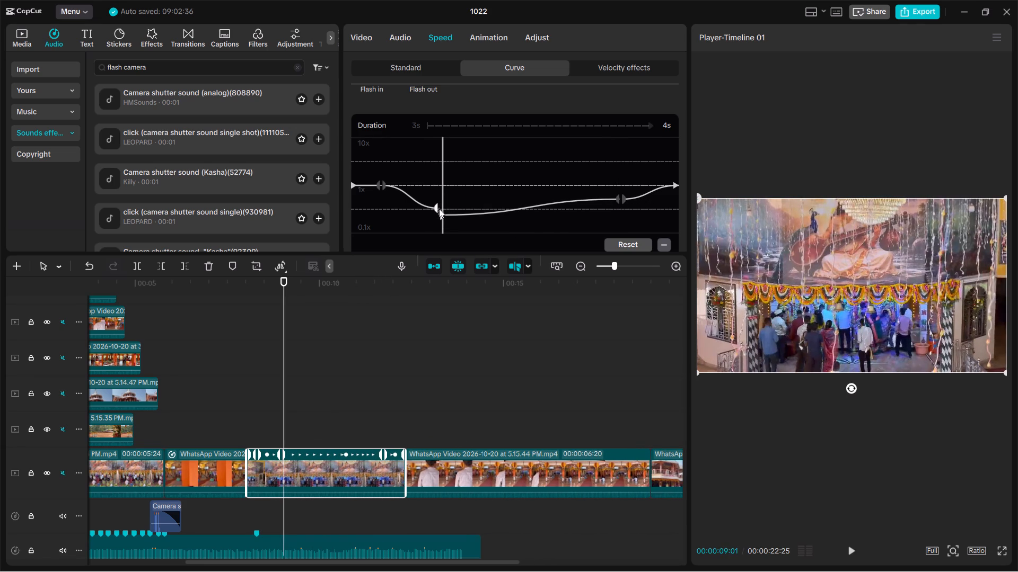
left_click_drag(439, 209, 438, 197)
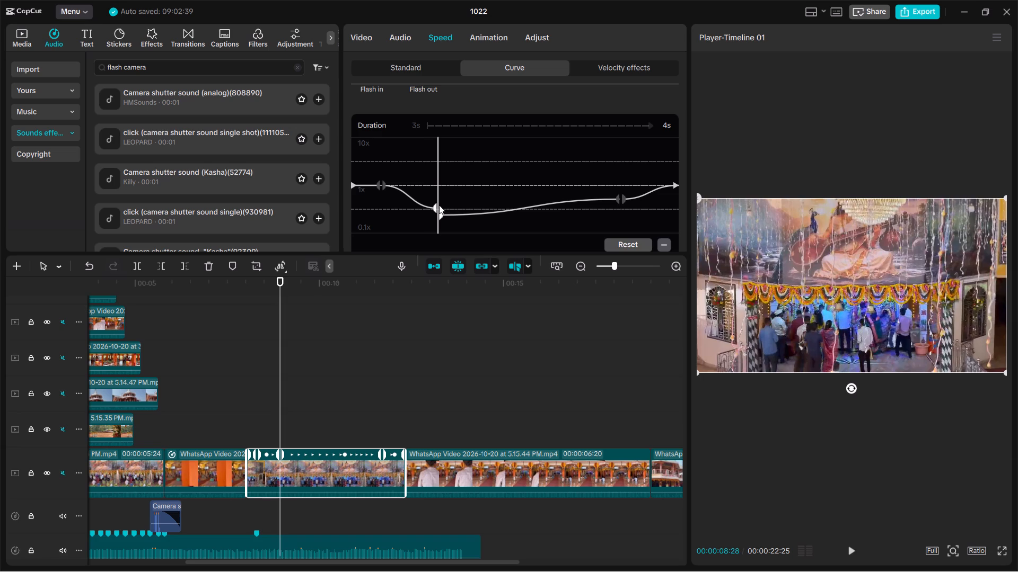
double_click(439, 205)
left_click_drag(439, 218, 439, 211)
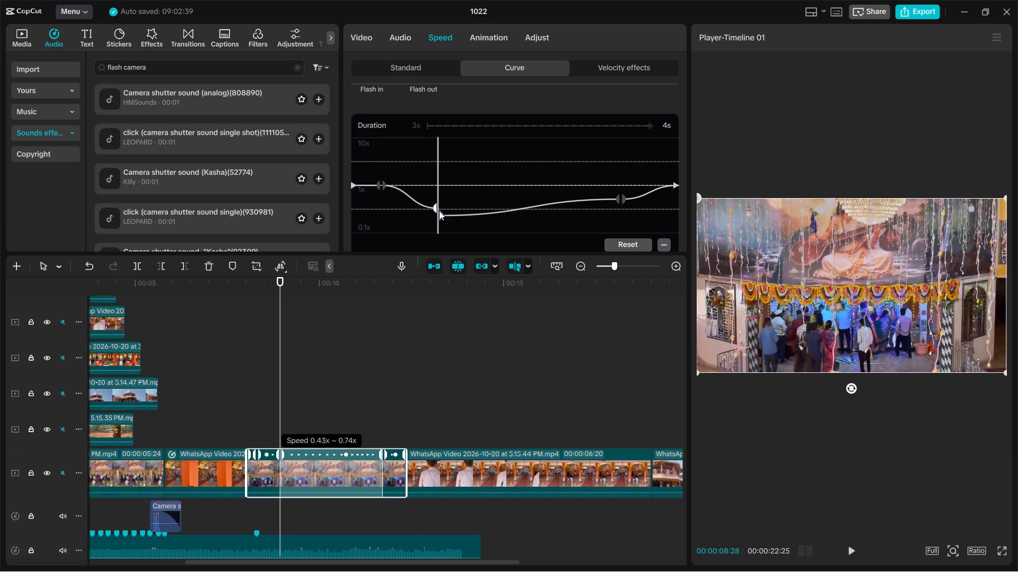
left_click_drag(439, 211, 439, 207)
left_click_drag(437, 207, 438, 192)
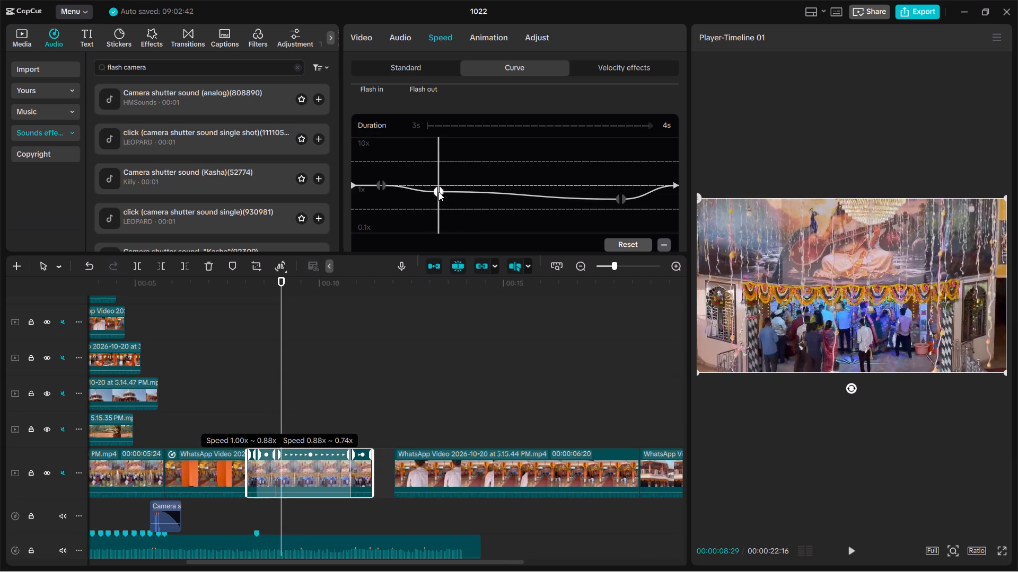
left_click_drag(438, 192, 438, 201)
Play the timeline from the 5.15.52 PM clip through the cut into the slowed 3.24.14 PM clip.
scroll(376, 316, "right", 1)
key("space")
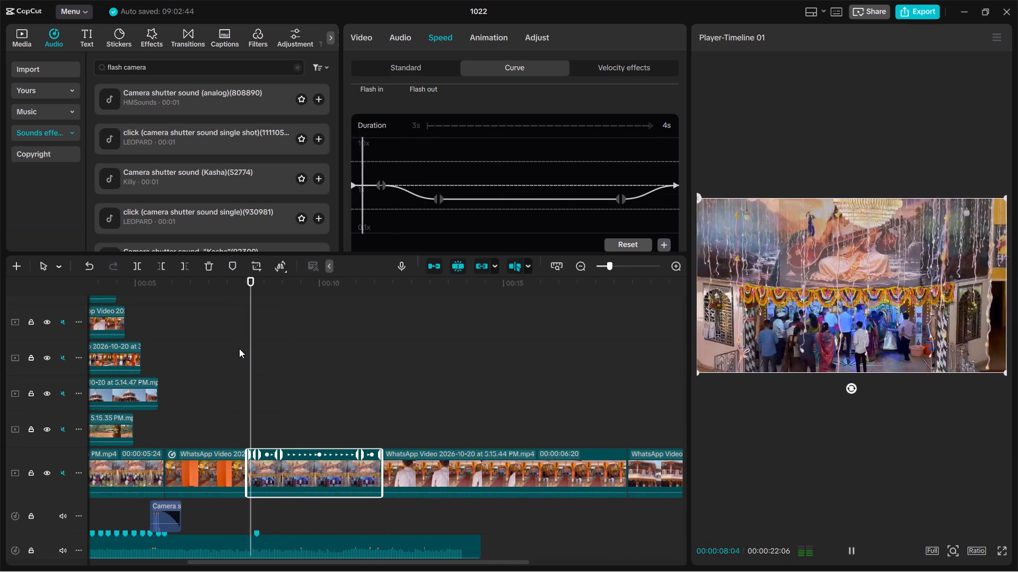
left_click(239, 348)
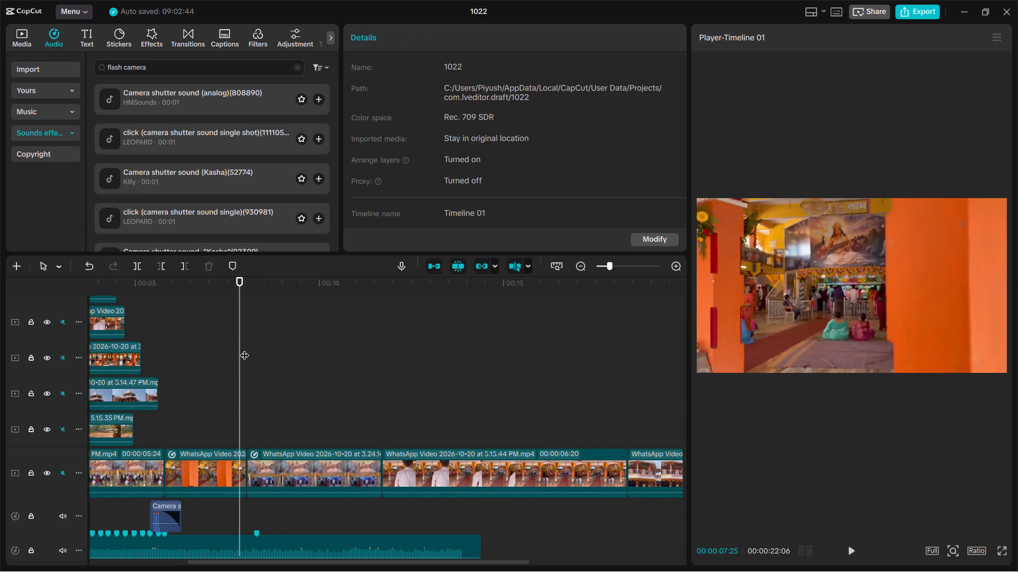
left_click(279, 361)
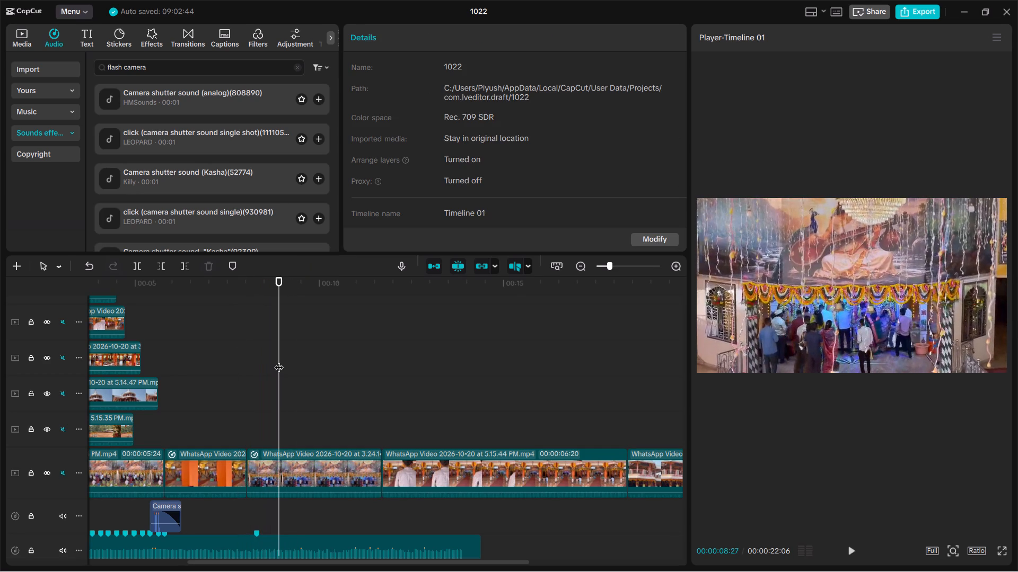
left_click(180, 368)
key("space")
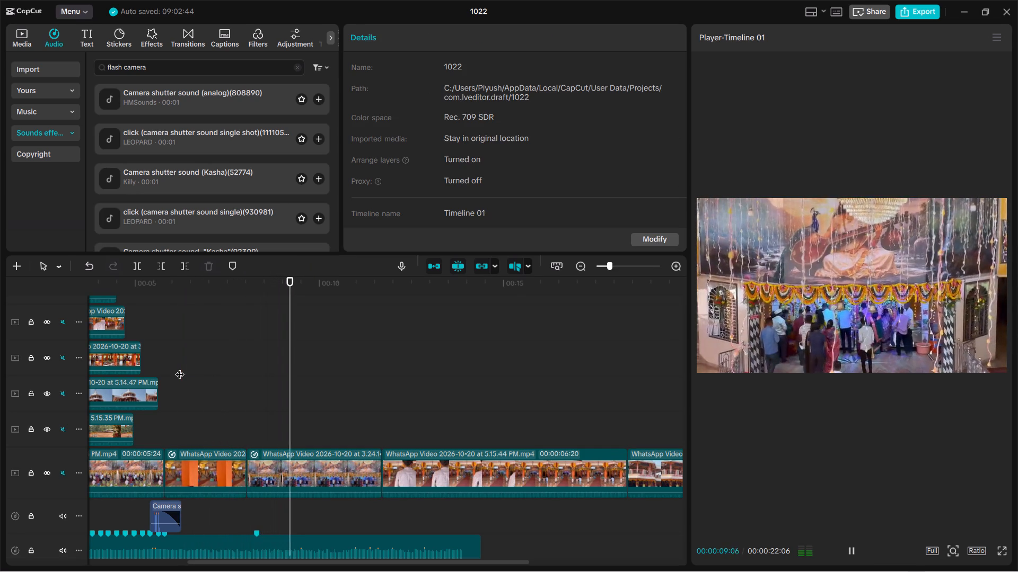
key("space")
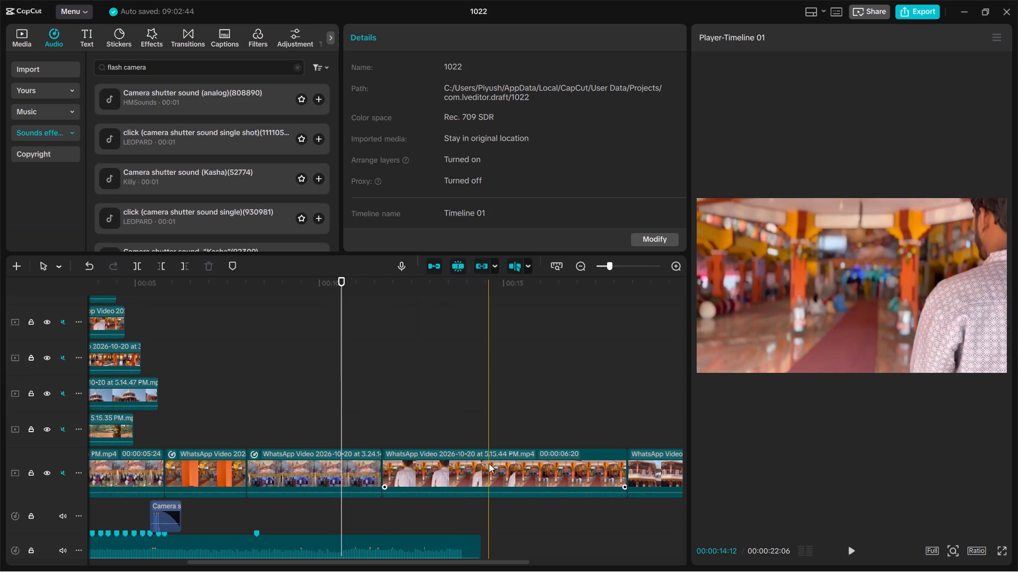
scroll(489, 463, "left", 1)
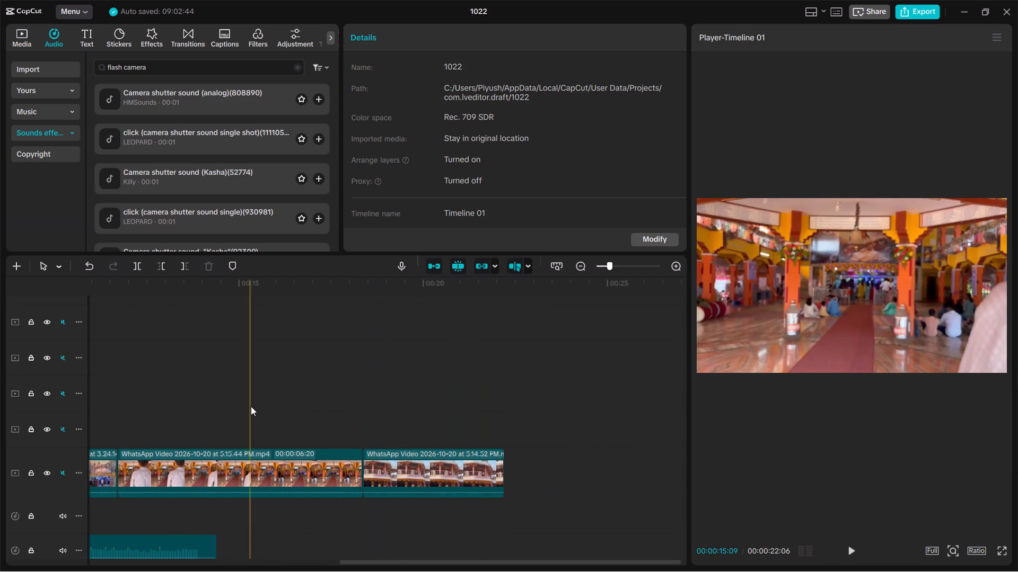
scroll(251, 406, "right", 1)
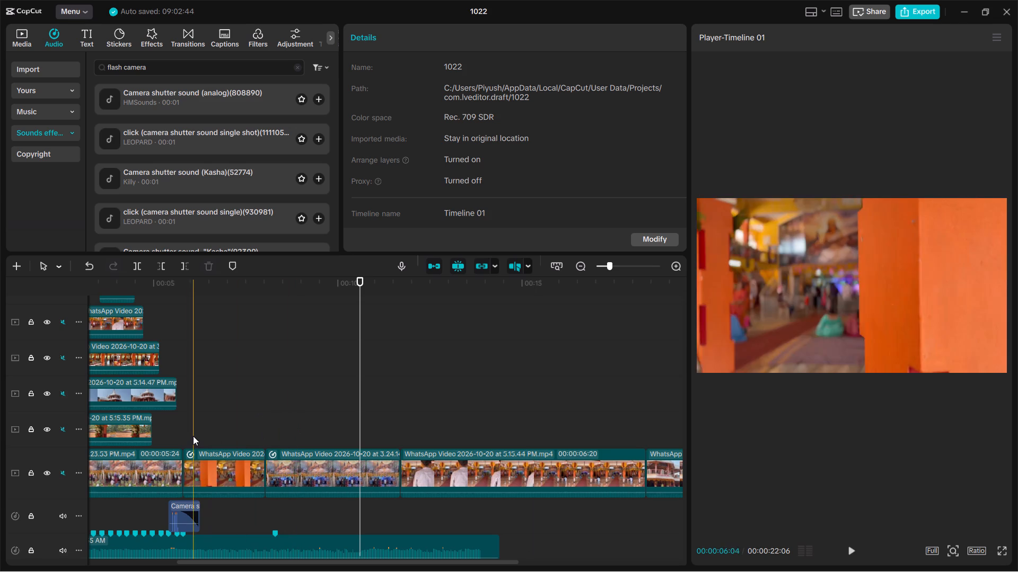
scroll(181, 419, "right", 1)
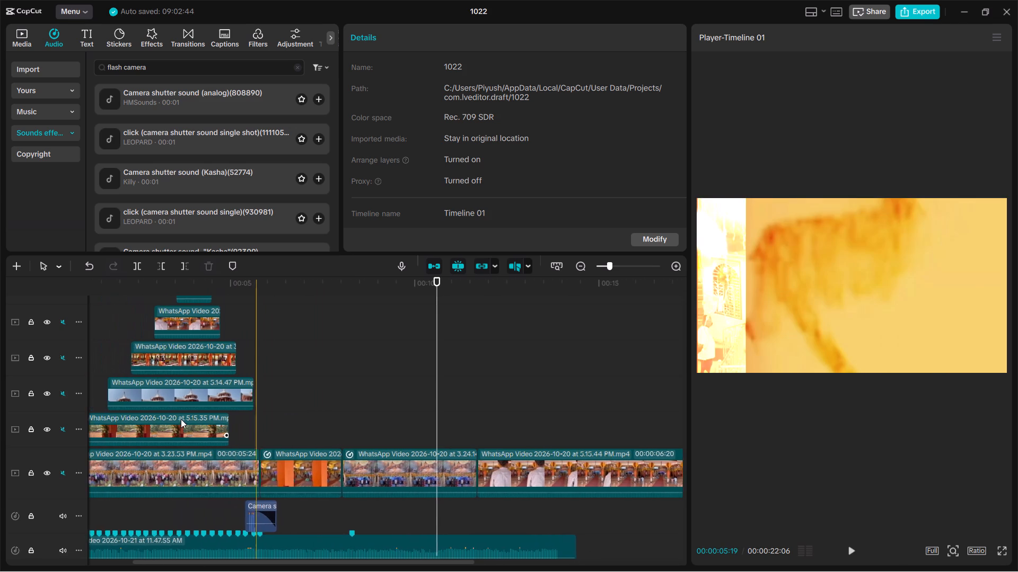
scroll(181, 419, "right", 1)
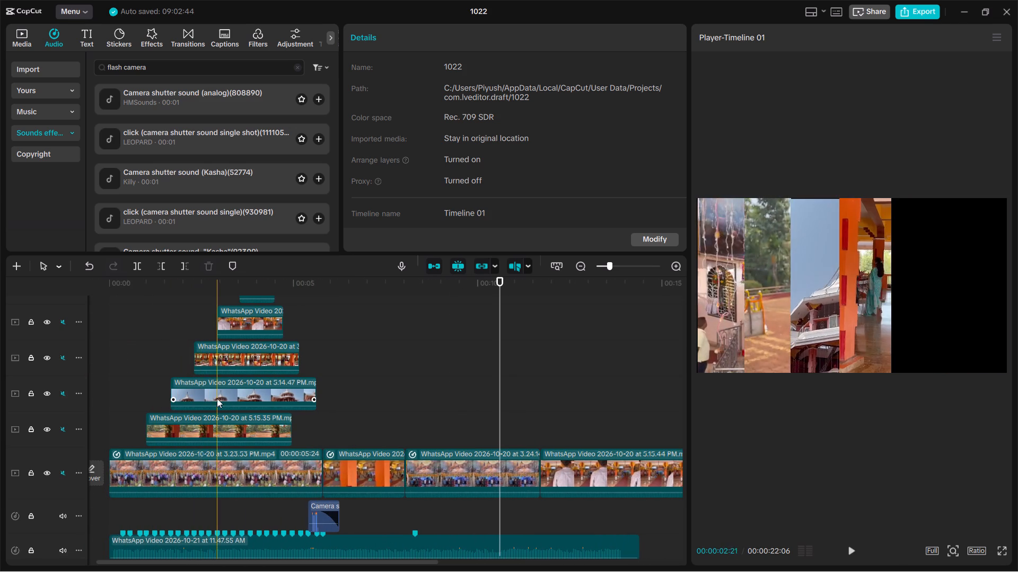
Delete the 5.15.44 PM clip from the main track.
scroll(343, 386, "left", 1)
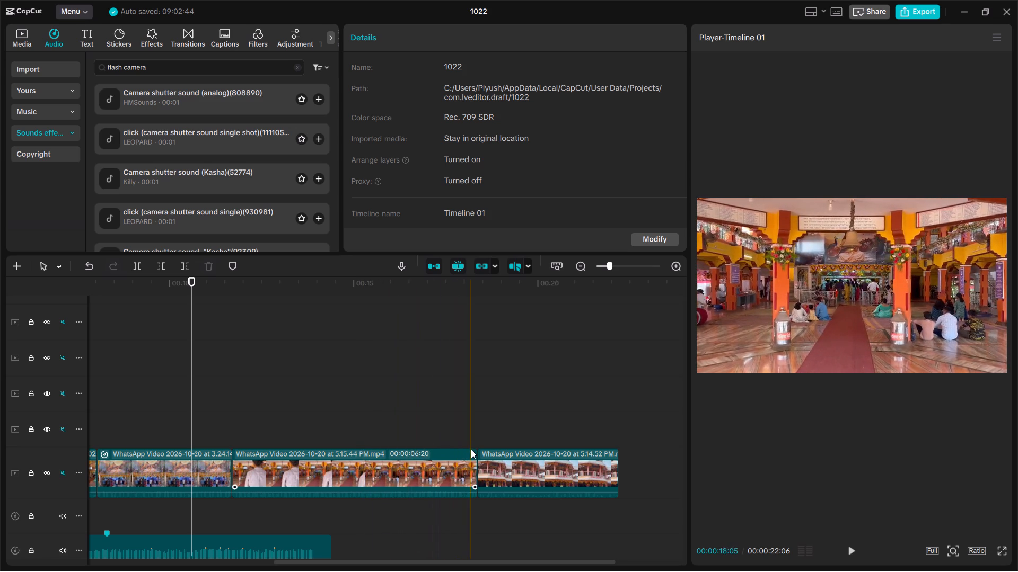
left_click(332, 470)
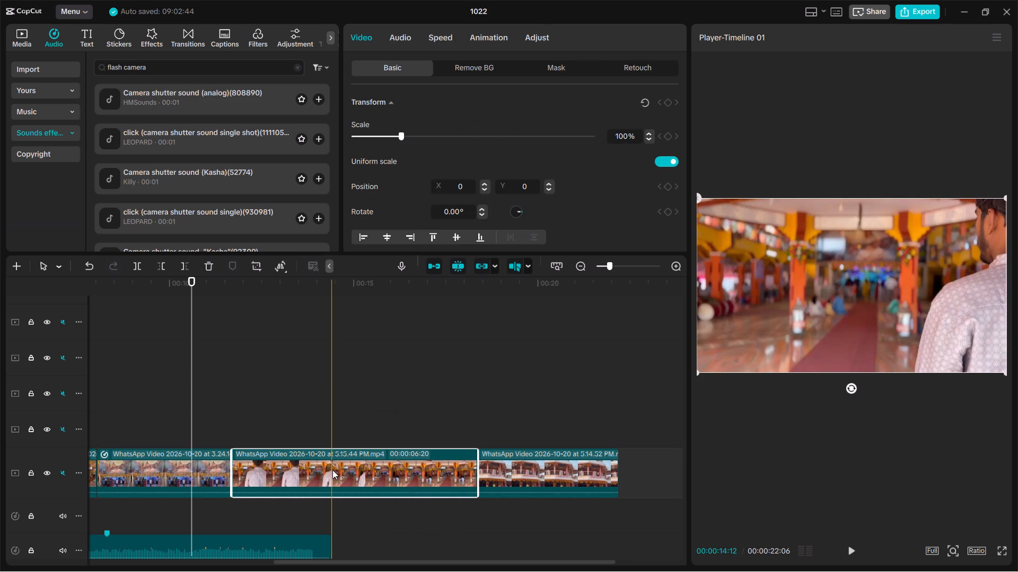
key("Delete")
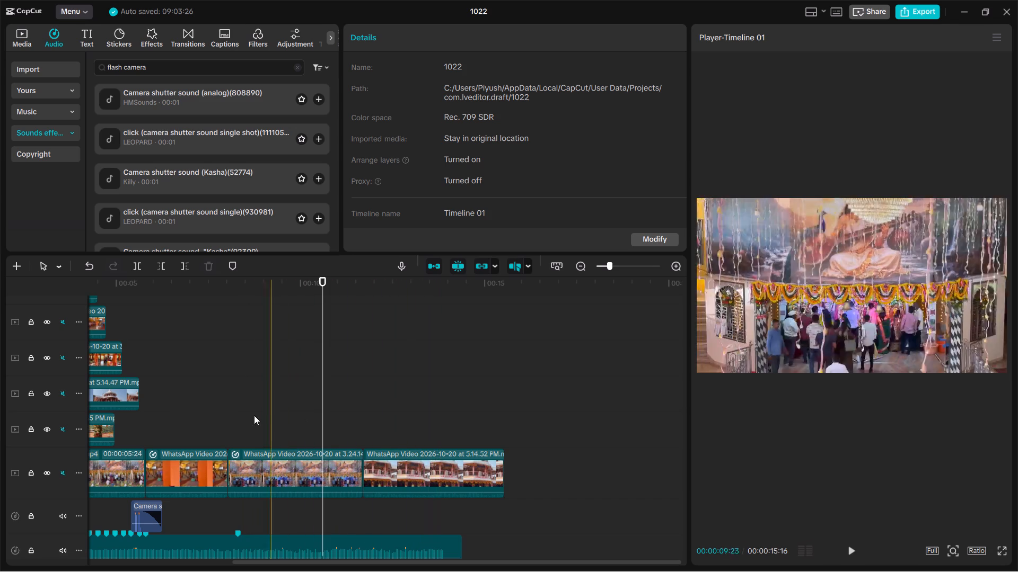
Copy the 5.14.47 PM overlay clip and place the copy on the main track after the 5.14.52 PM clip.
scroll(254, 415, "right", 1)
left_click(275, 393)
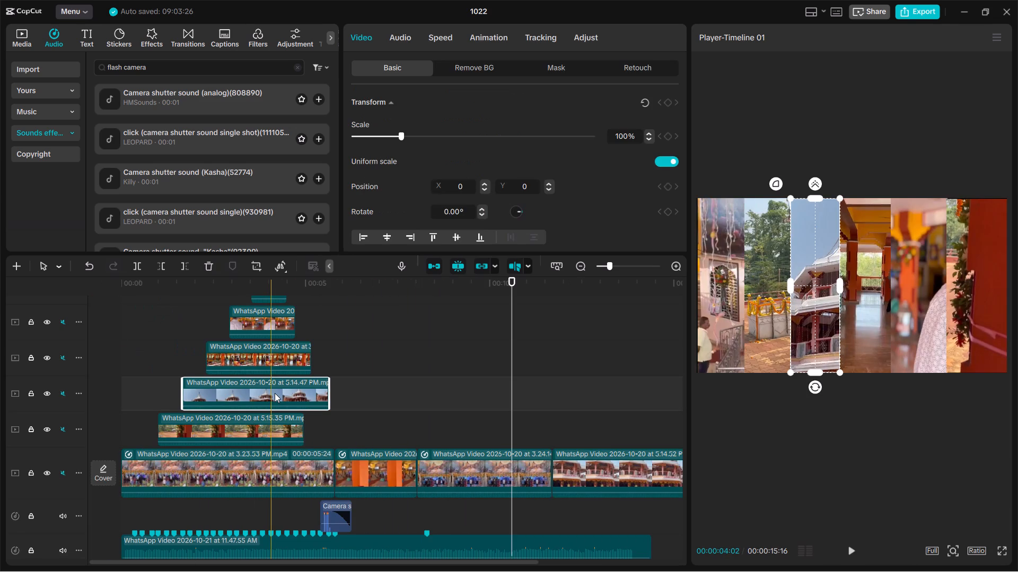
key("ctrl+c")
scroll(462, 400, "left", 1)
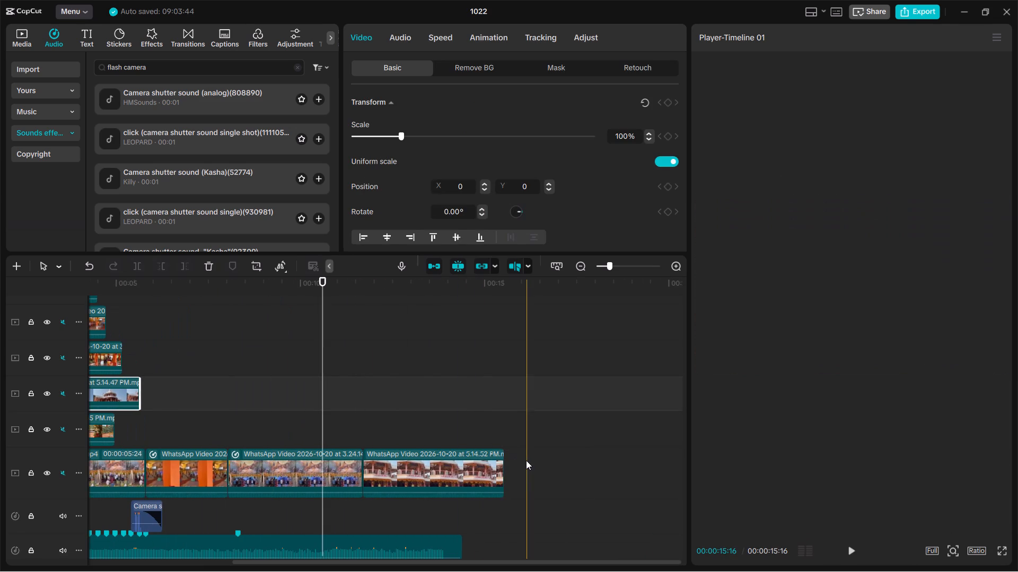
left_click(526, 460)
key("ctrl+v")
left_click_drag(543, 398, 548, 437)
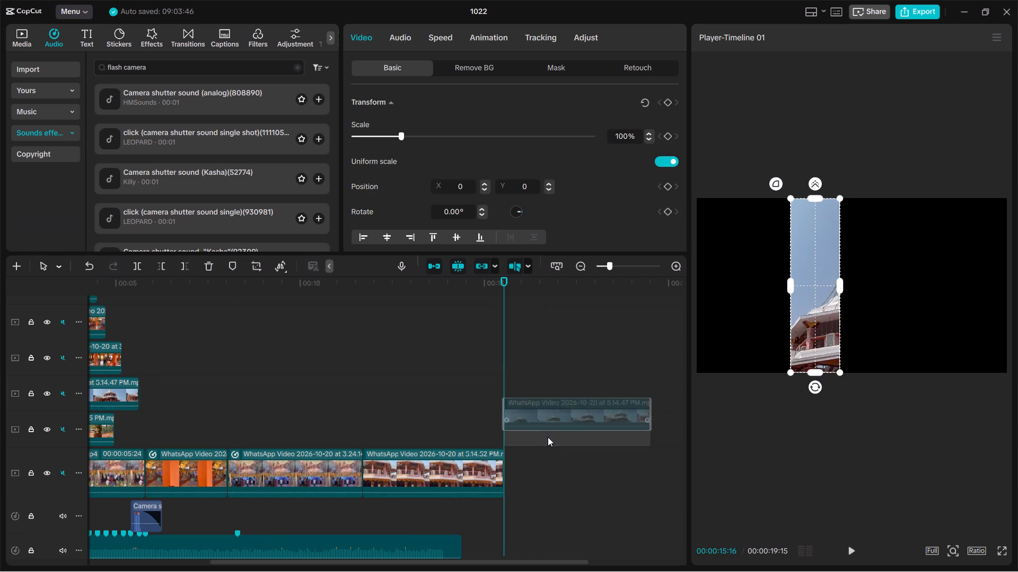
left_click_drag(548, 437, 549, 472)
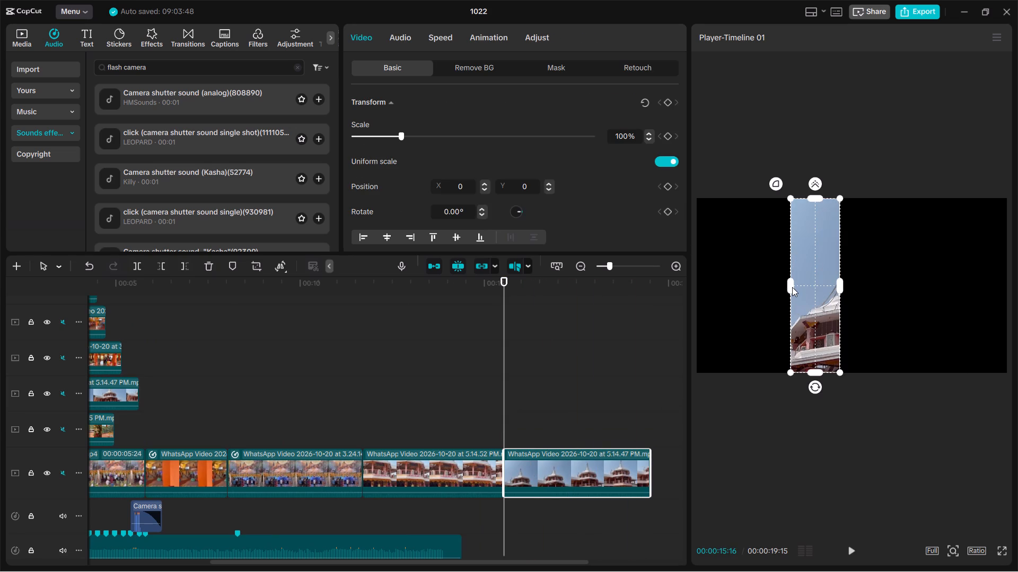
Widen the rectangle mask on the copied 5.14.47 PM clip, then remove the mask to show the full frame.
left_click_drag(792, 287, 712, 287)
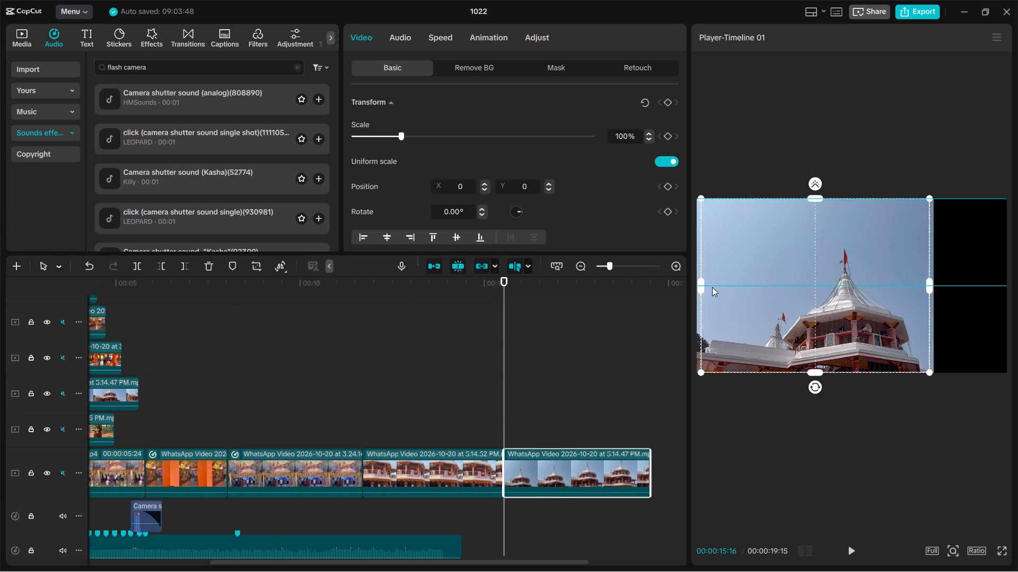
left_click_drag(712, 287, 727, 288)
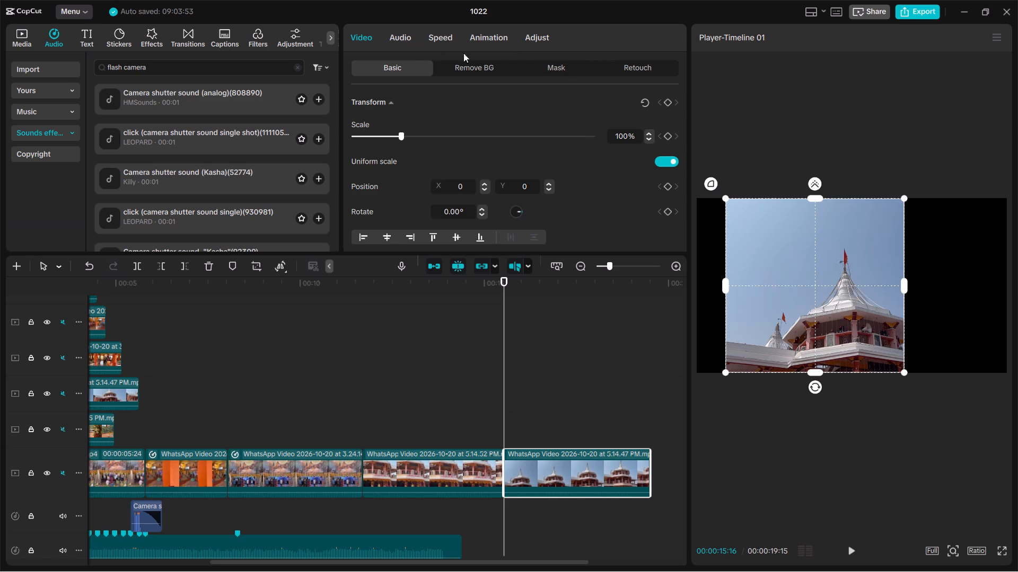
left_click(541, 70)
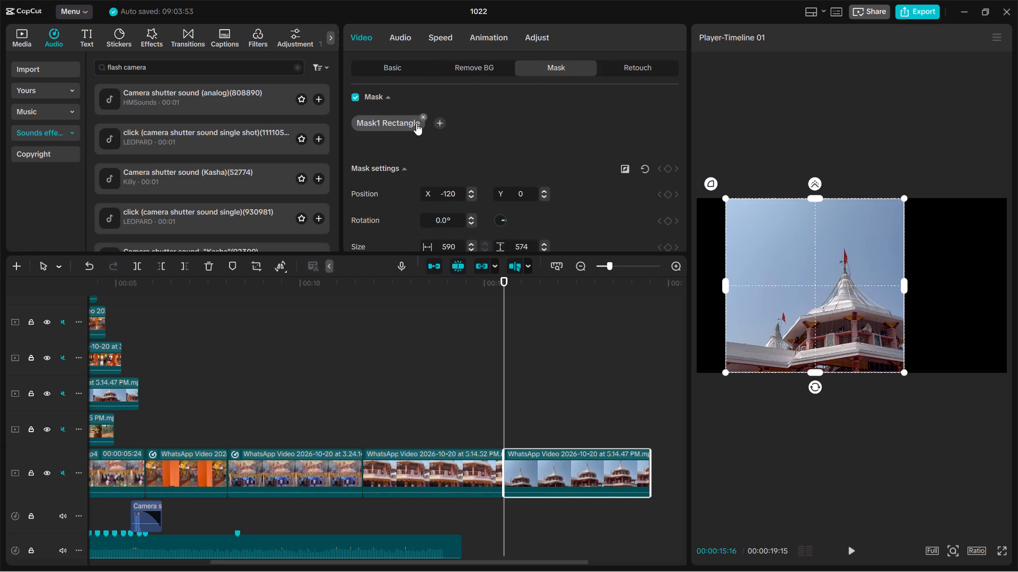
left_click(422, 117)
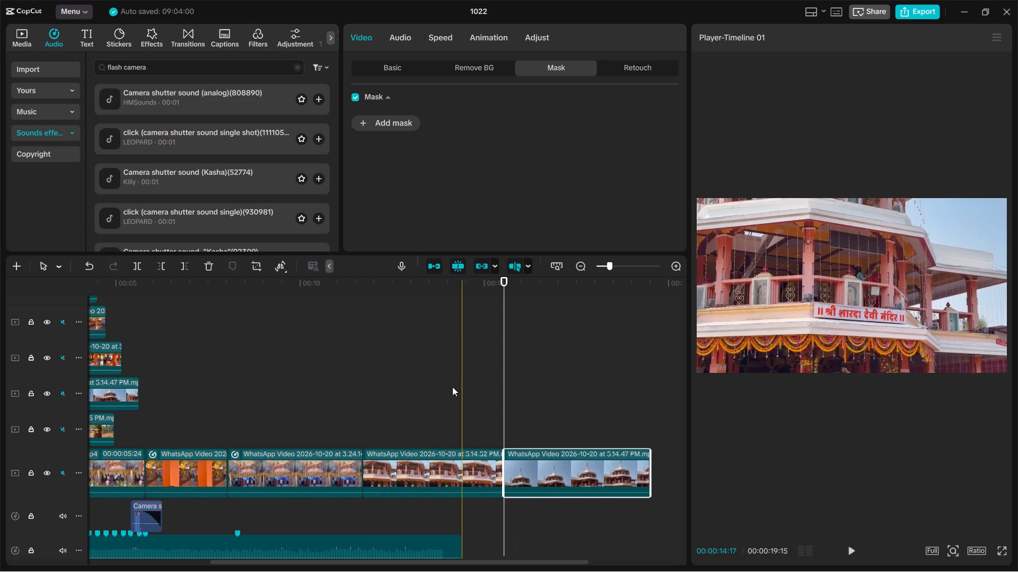
Trim about one second off the end of the 5.14.52 PM clip on the main track.
left_click(447, 464)
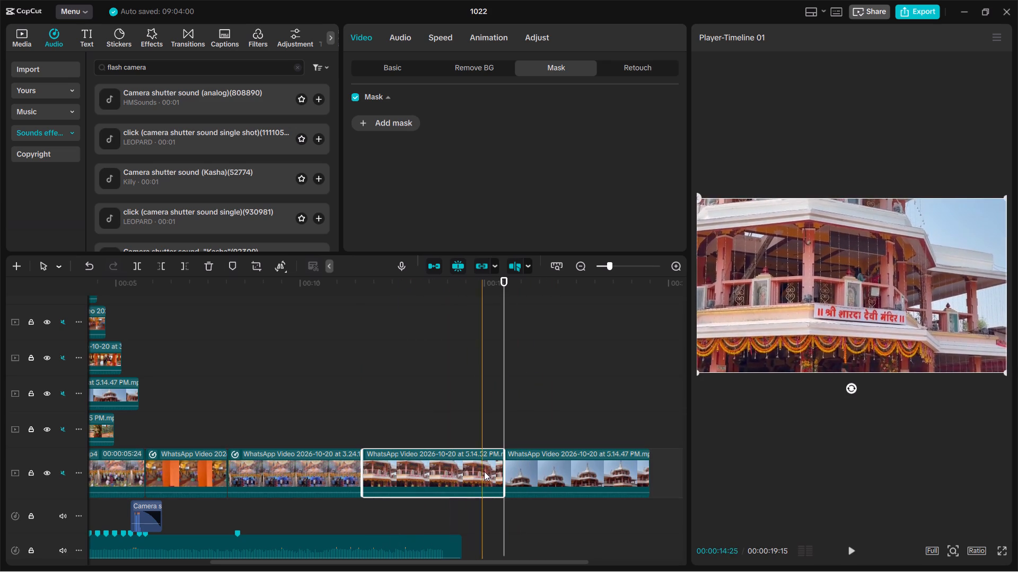
left_click_drag(501, 467, 468, 474)
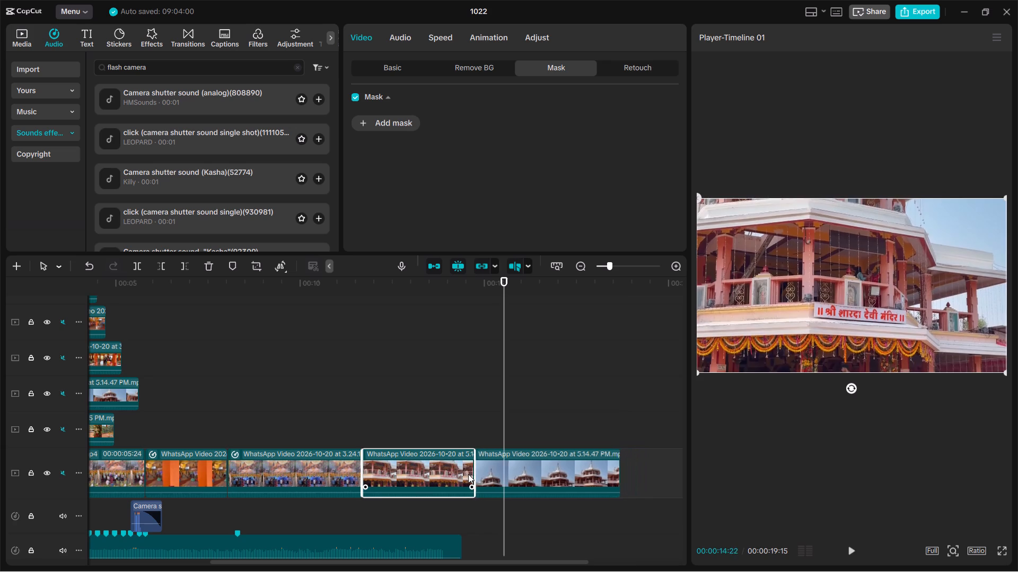
left_click_drag(468, 474, 464, 475)
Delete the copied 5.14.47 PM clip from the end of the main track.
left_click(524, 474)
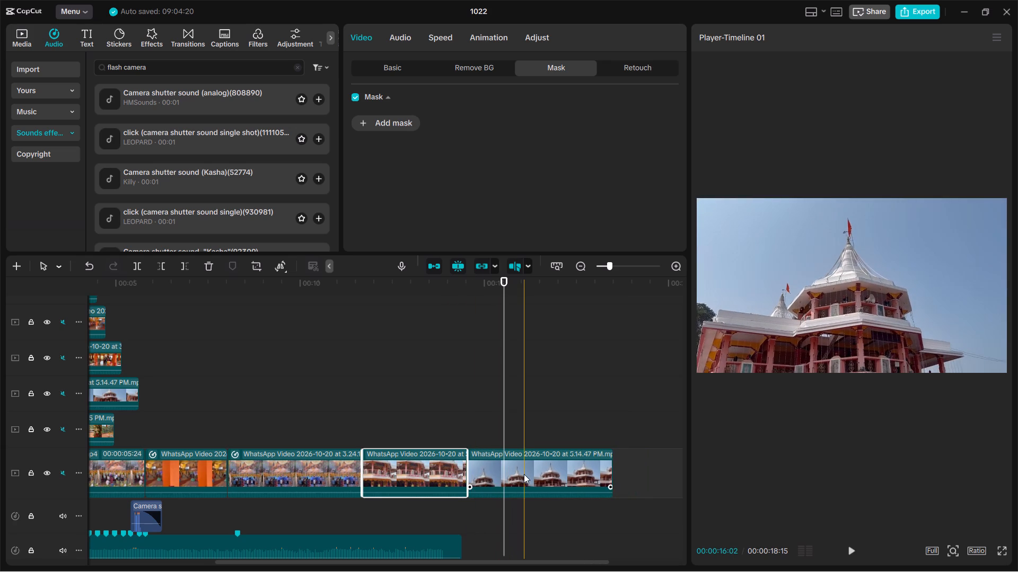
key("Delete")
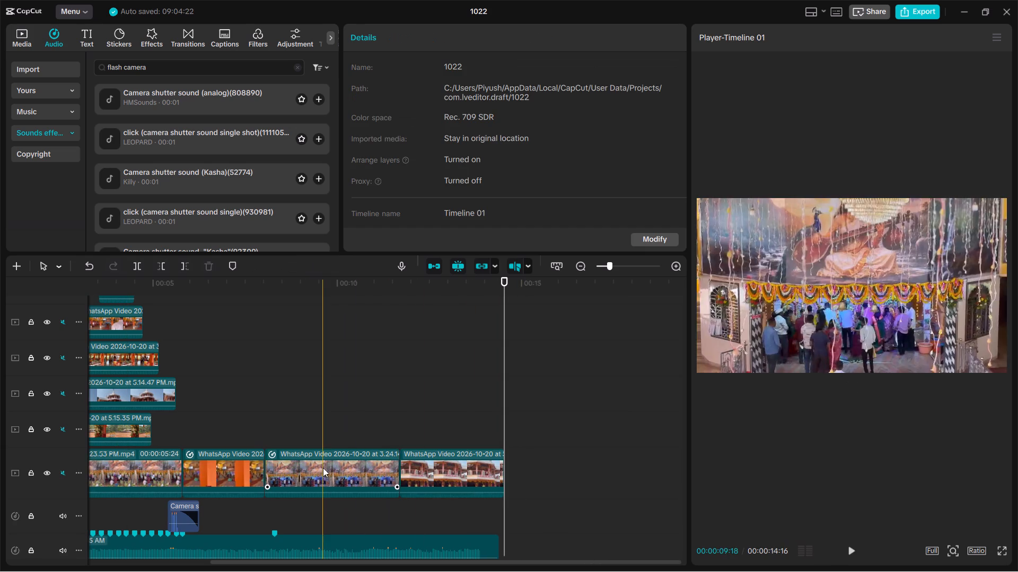
Play the last main-track clips, then replay from the 5.15.52 PM clip's start into the 3.24.14 PM clip to check timing against the music.
left_click(358, 398)
key("space")
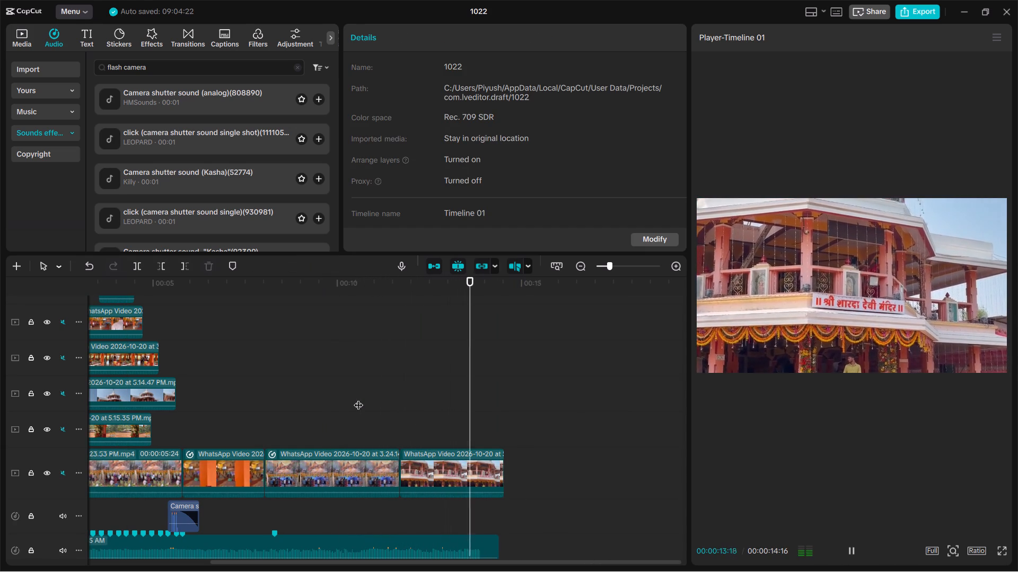
key("space")
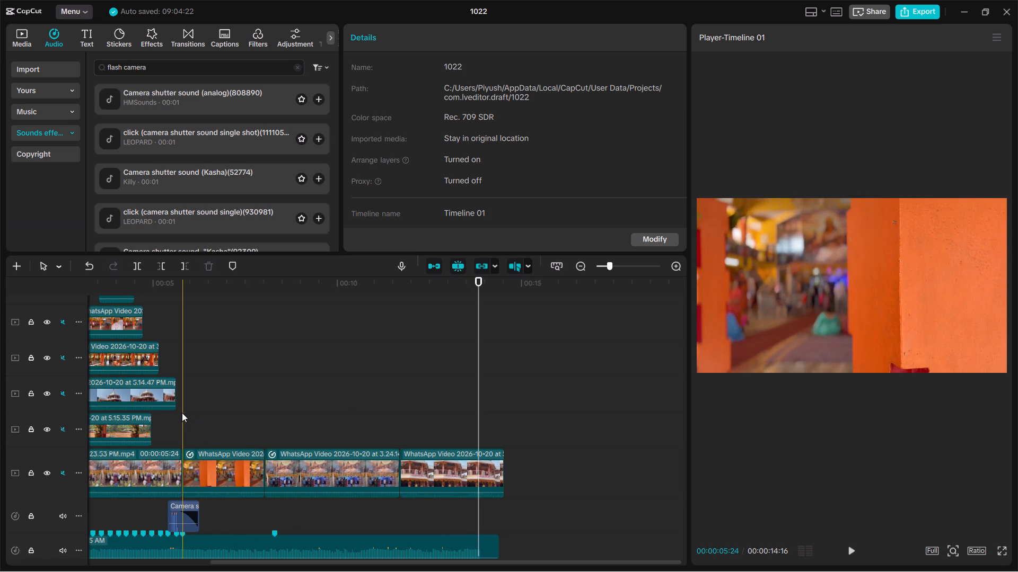
left_click(182, 413)
key("space")
key("space")
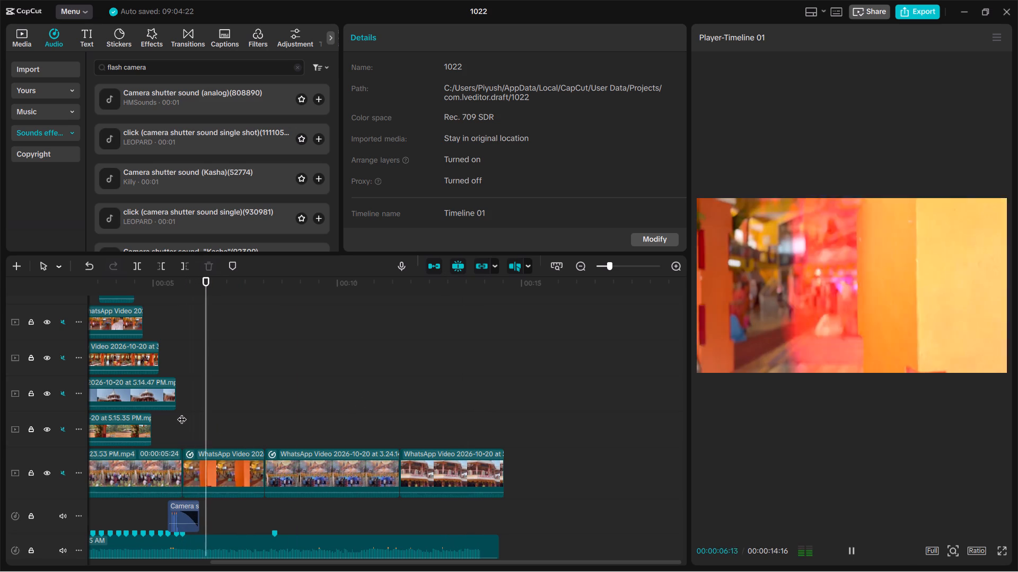
key("space")
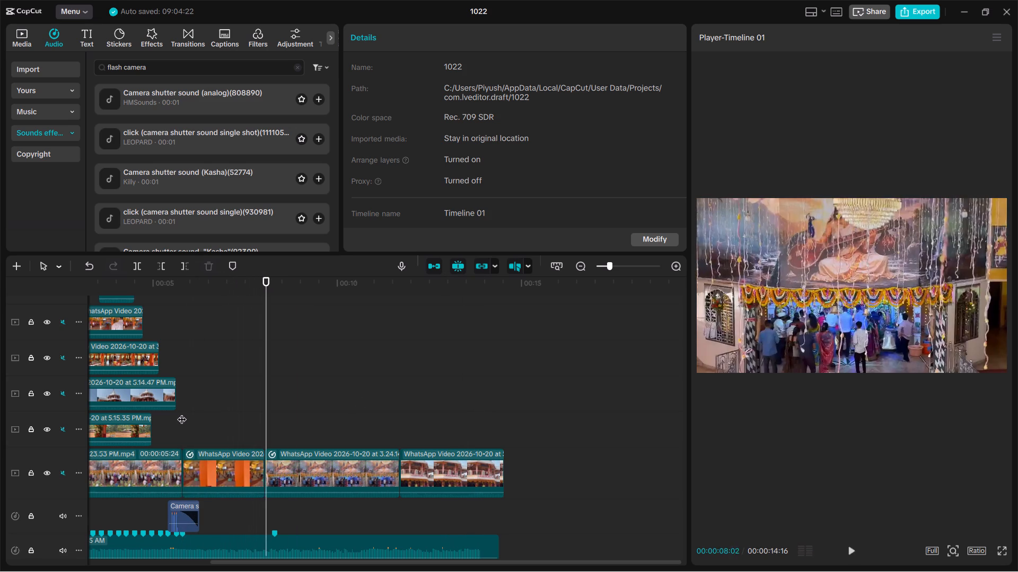
key("space")
key("space")
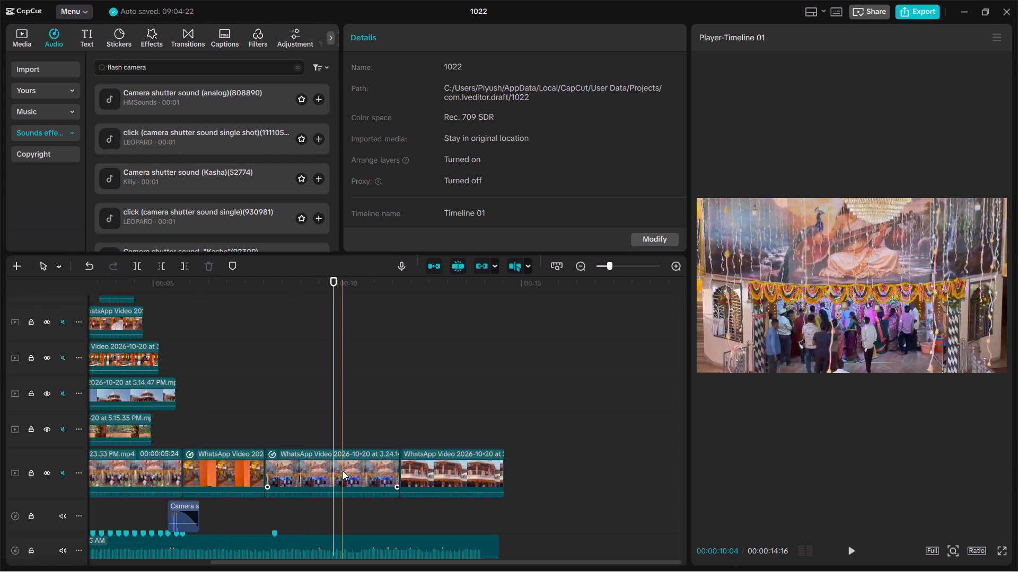
Cut off the 3.24.14 PM clip's remainder after 00:00:09:24 on the main track.
left_click(333, 430)
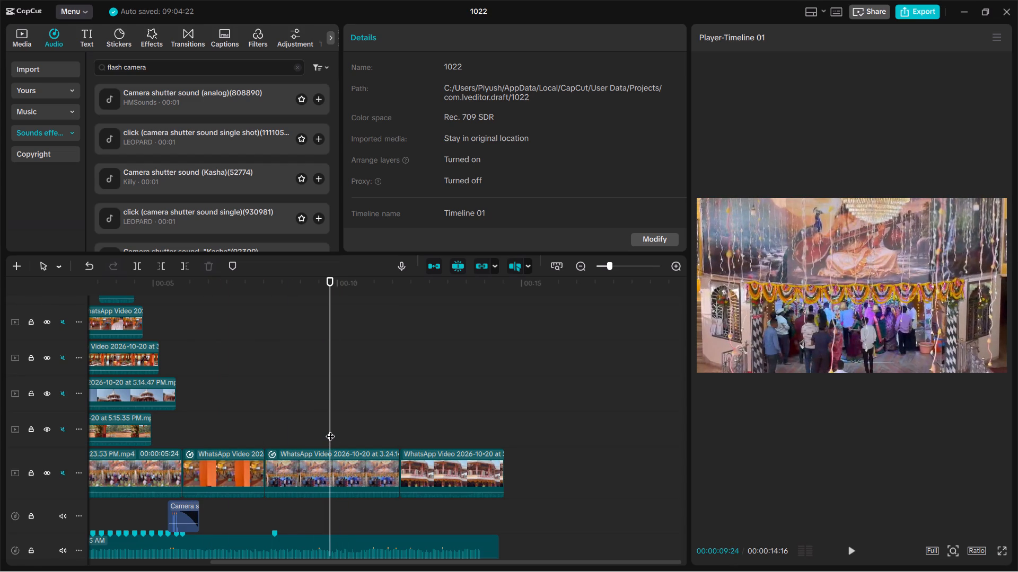
key("e")
key("w")
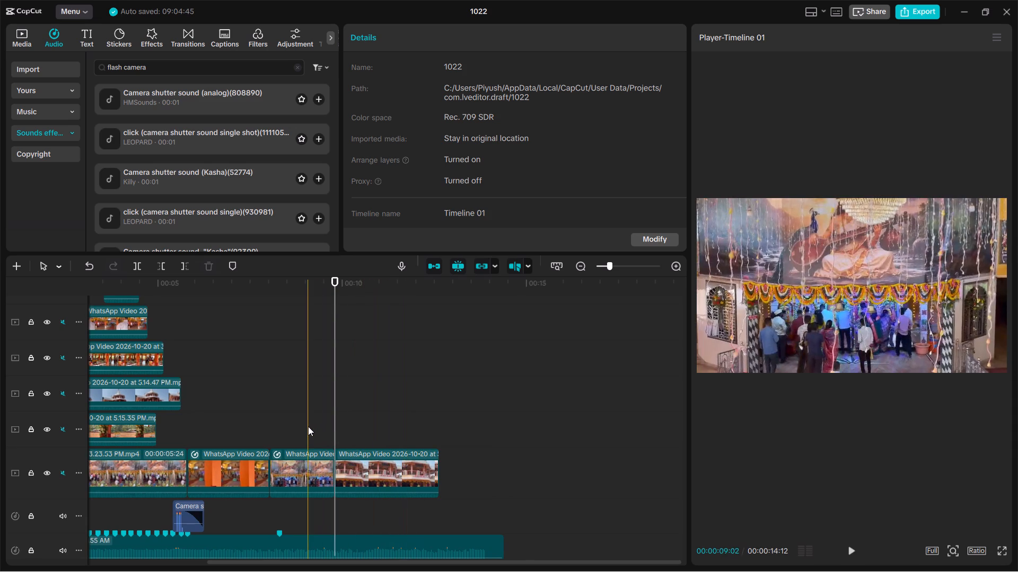
Play the timeline from the 5.15.52 PM clip past the end of the 5.14.52 PM clip to check the shortened cut.
left_click(237, 420)
key("space")
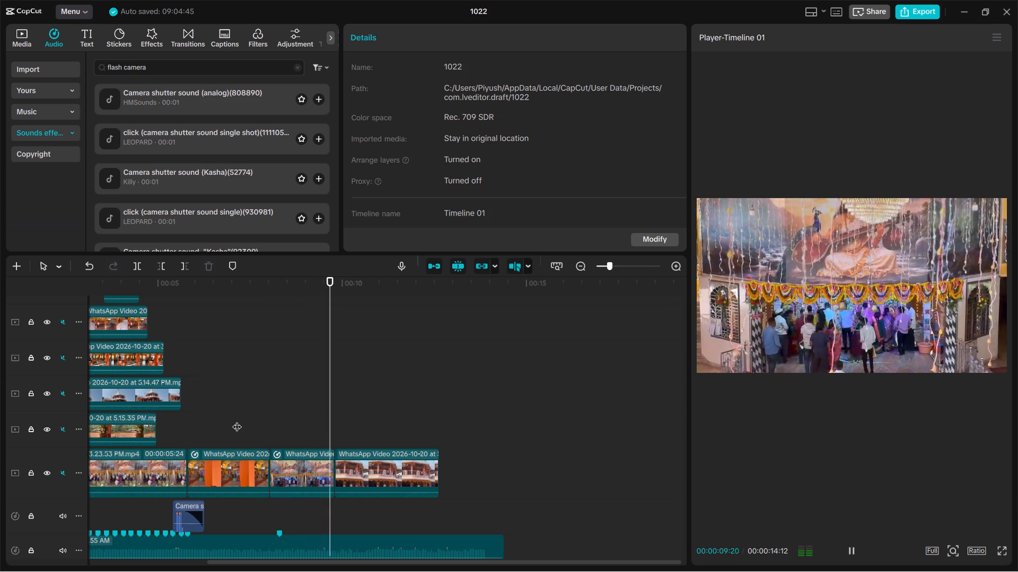
key("space")
key("space")
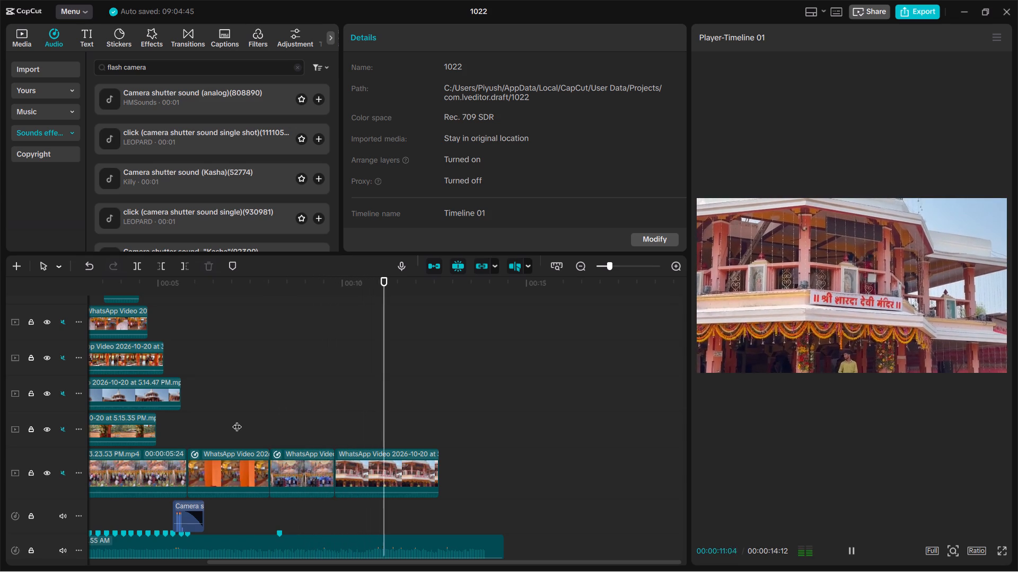
key("space")
key("space")
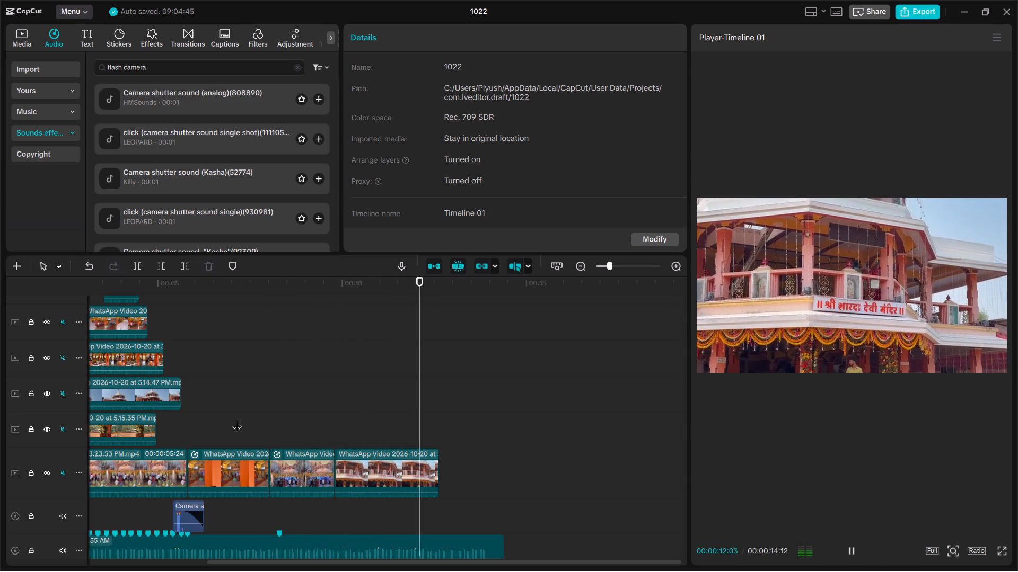
key("space")
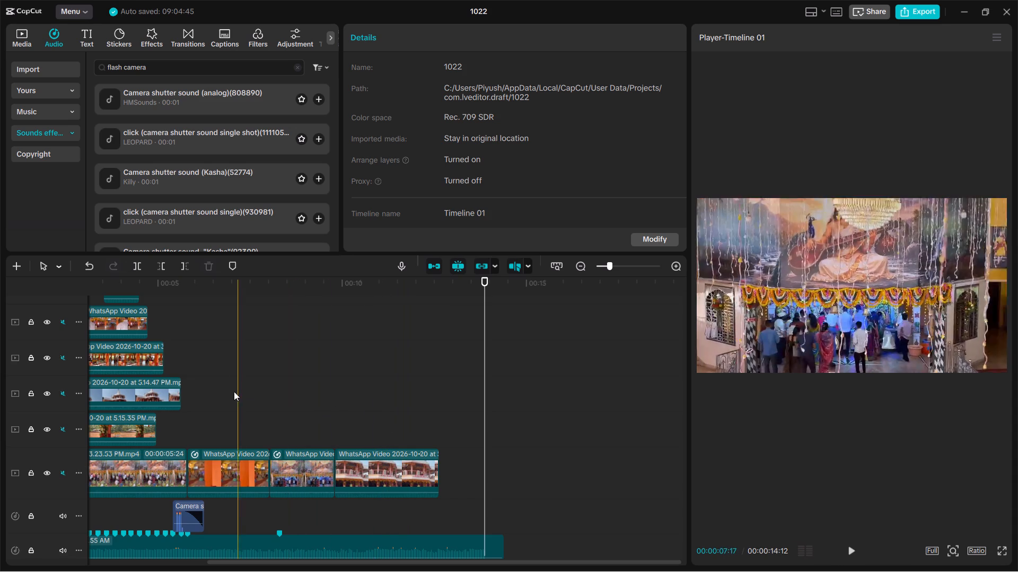
Add the 18-second 11.47.55 AM video from the imported media to the end of the main track.
scroll(227, 390, "right", 2)
scroll(227, 390, "up", 1)
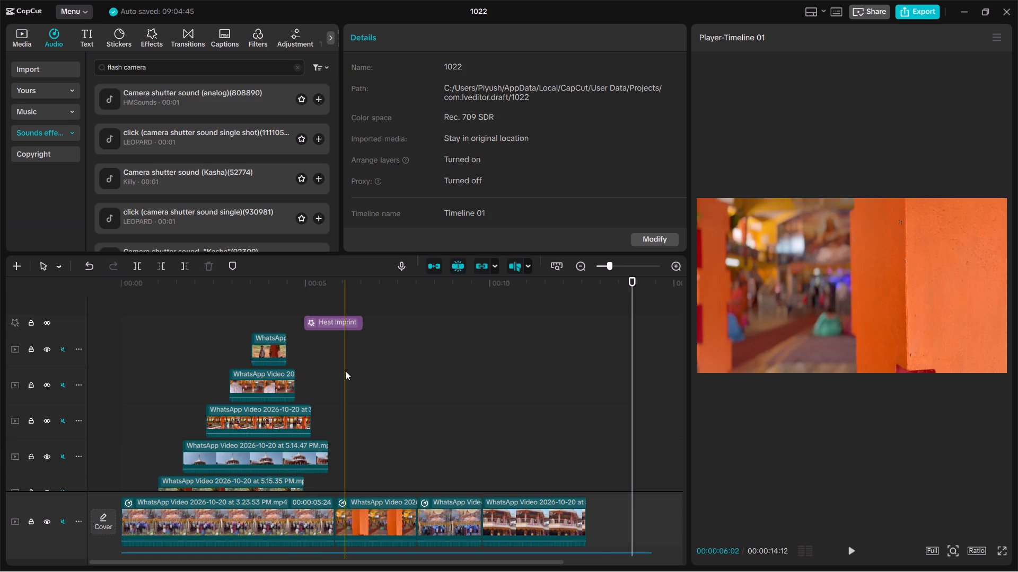
scroll(345, 371, "left", 2)
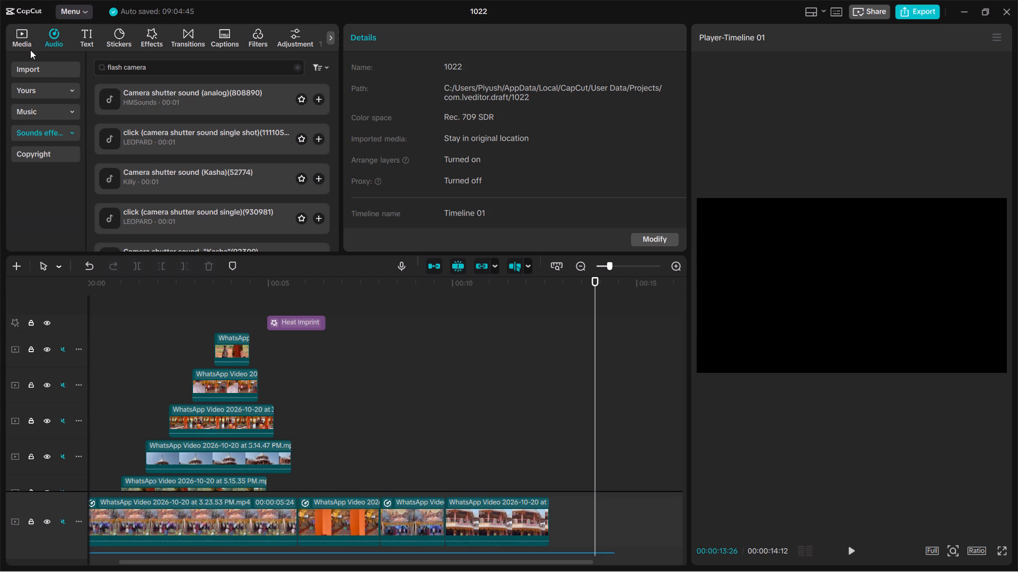
left_click(32, 70)
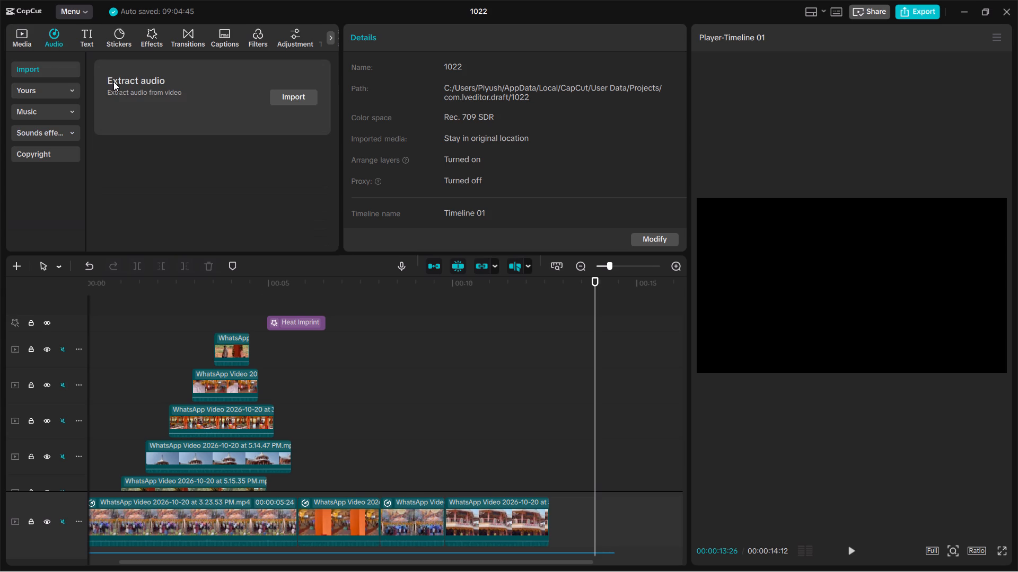
left_click(17, 34)
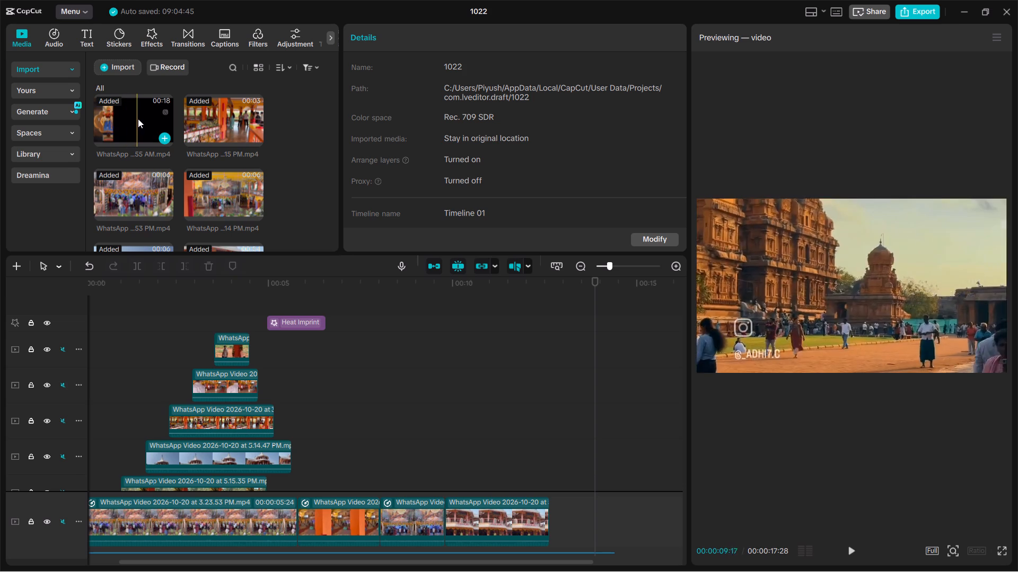
left_click(165, 139)
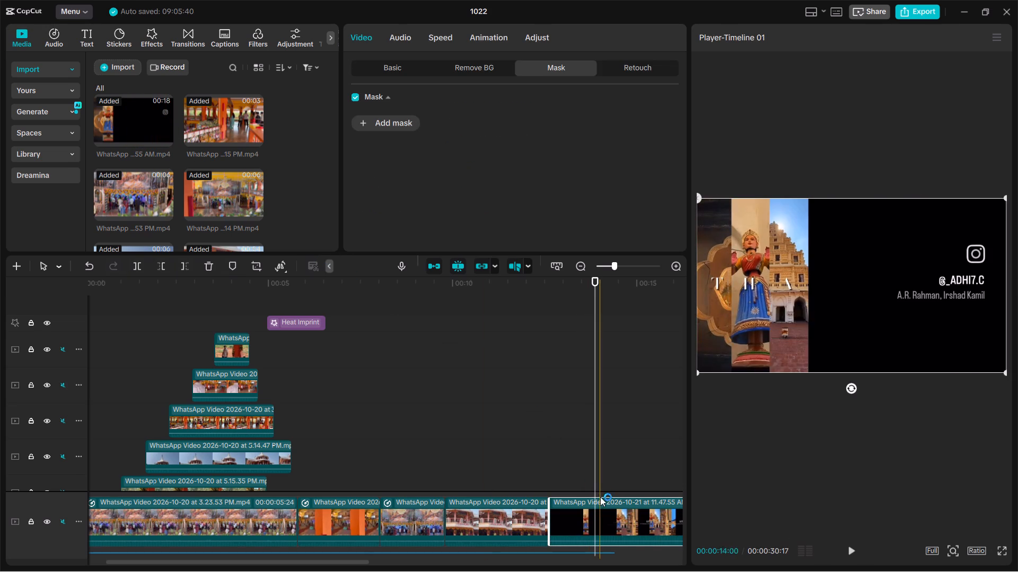
Scrub the start of the added 11.47.55 AM clip and move the clip to the beginning of the main track.
left_click_drag(599, 499, 574, 506)
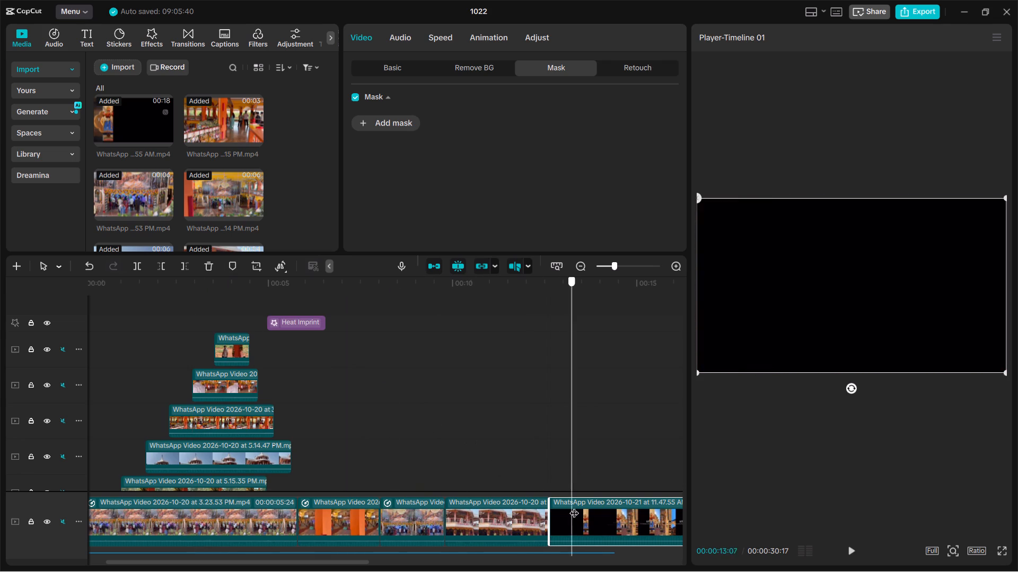
left_click_drag(574, 506, 577, 504)
left_click_drag(577, 504, 607, 525)
left_click(607, 525)
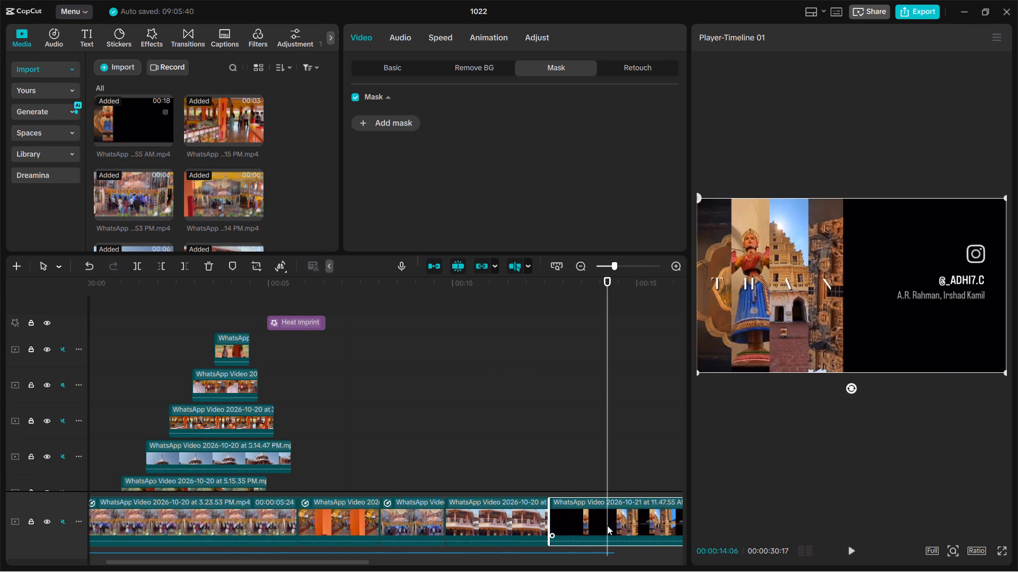
left_click_drag(607, 525, 531, 483)
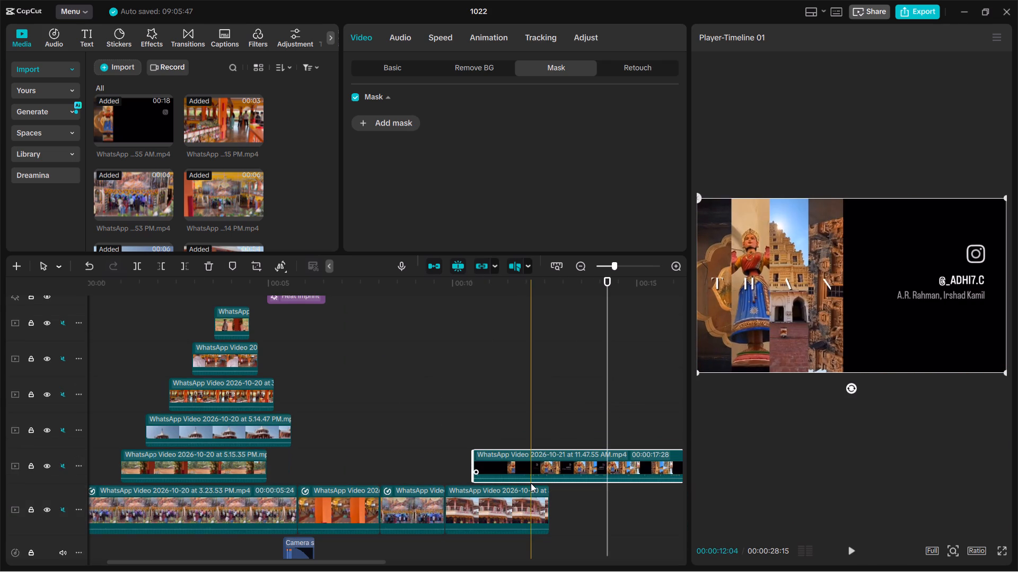
left_click_drag(541, 471, 156, 487)
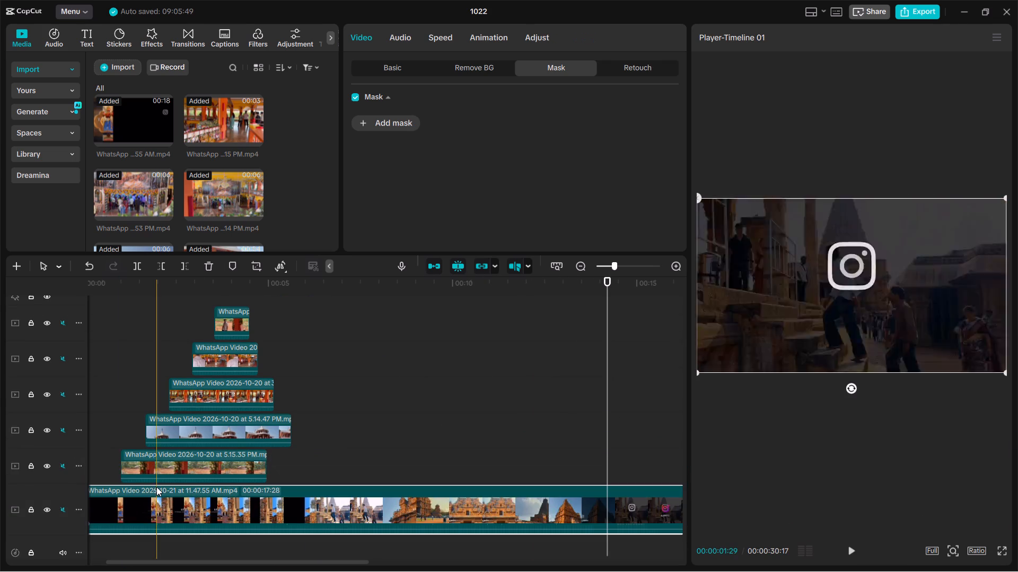
Skim the 11.47.55 AM reference clip on the main track and play its shots from about 00:00:07 to 00:00:08:25.
scroll(242, 442, "down", 1)
scroll(200, 434, "right", 2)
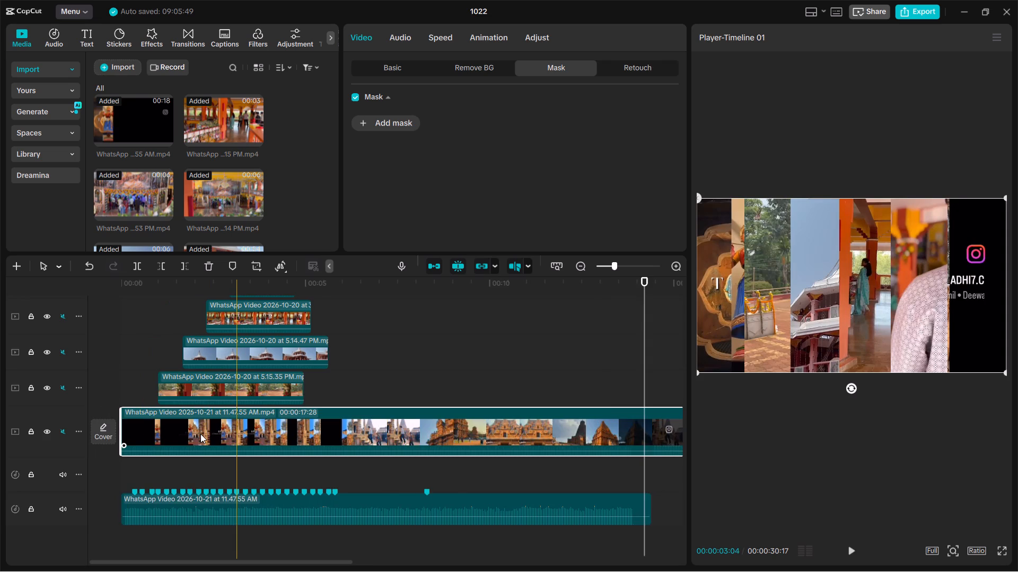
scroll(376, 434, "right", 1)
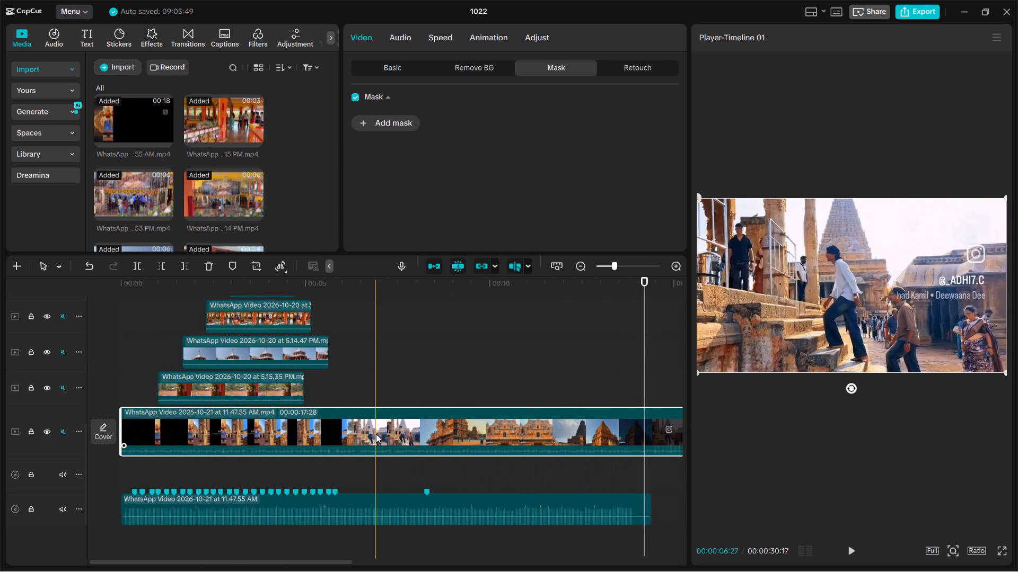
scroll(376, 434, "right", 2)
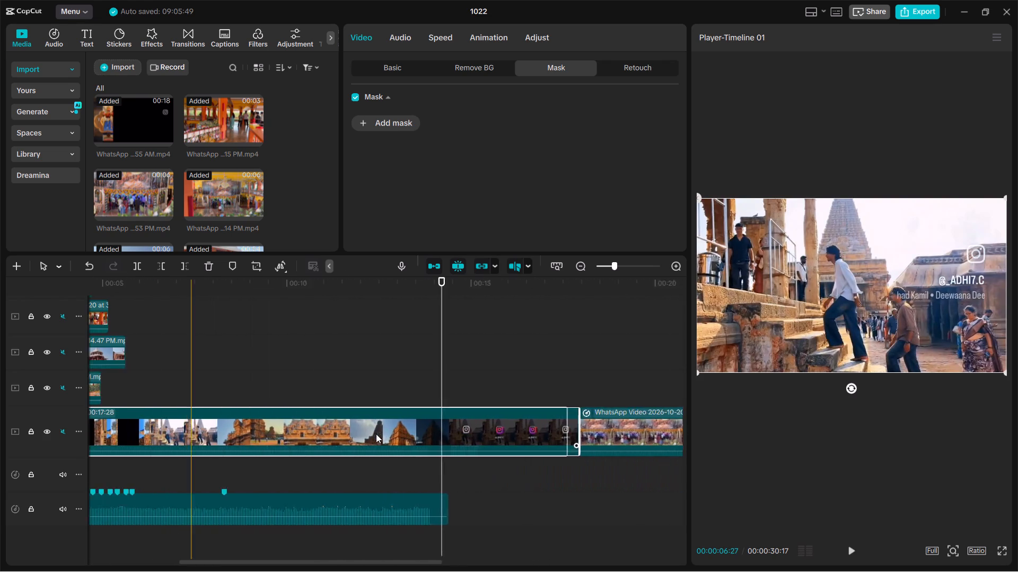
scroll(376, 434, "right", 1)
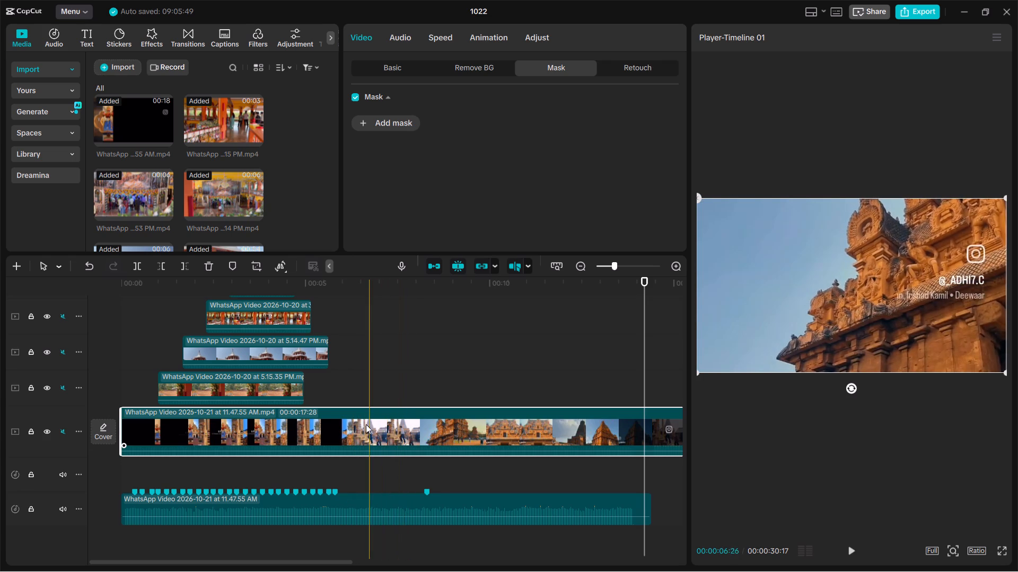
key("space")
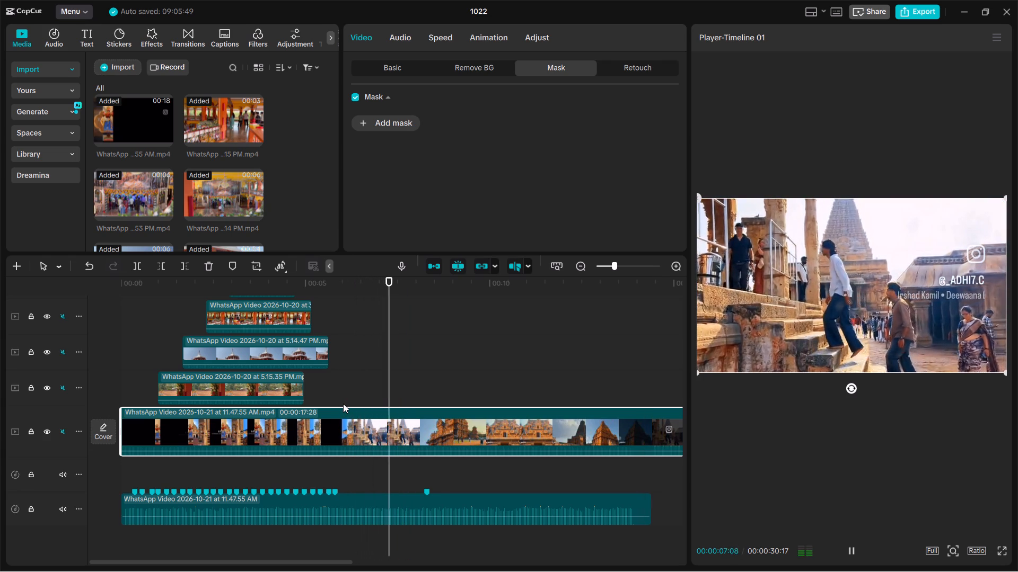
key("space")
key("space")
key("space")
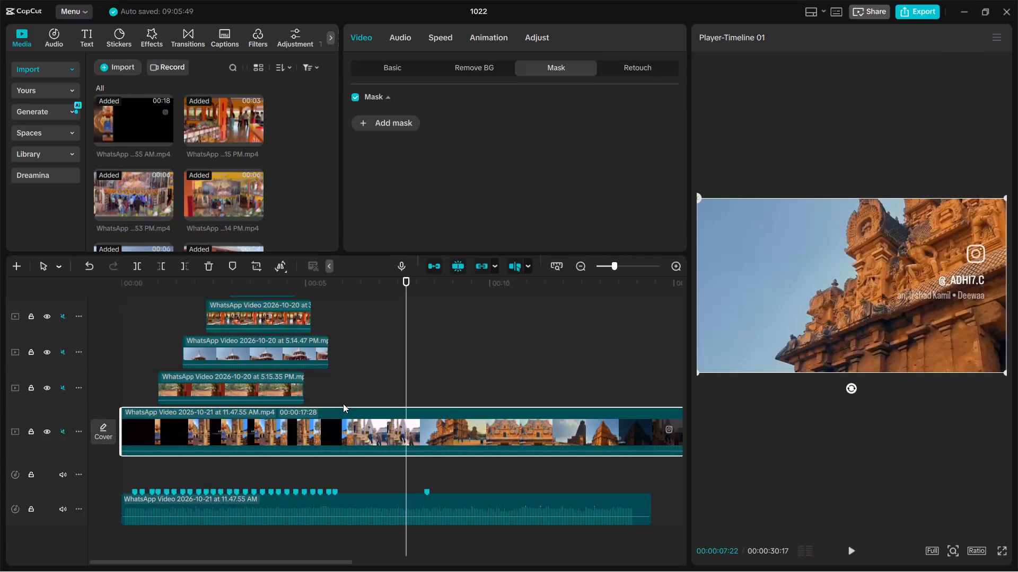
Play the 11.47.55 AM reference clip's shots on the main track from about 00:00:07:22 to 00:00:08:16.
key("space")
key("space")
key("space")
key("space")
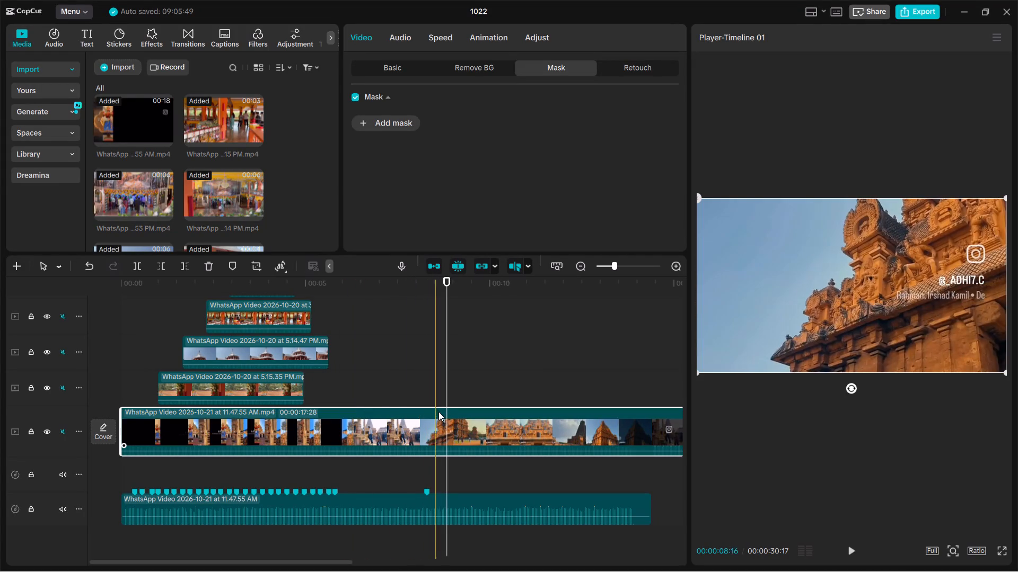
scroll(382, 380, "up", 1)
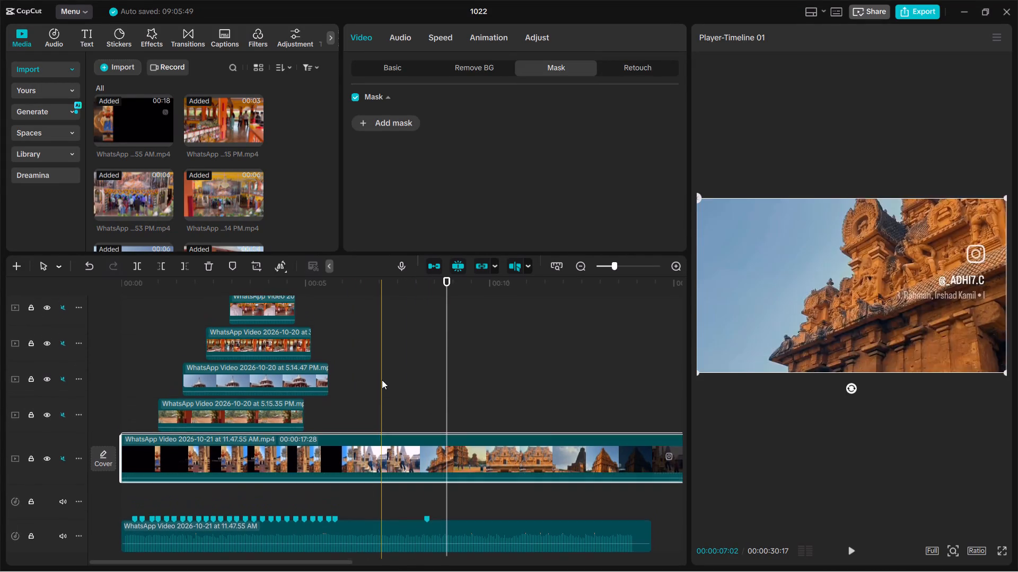
scroll(382, 380, "up", 3)
scroll(382, 380, "down", 3)
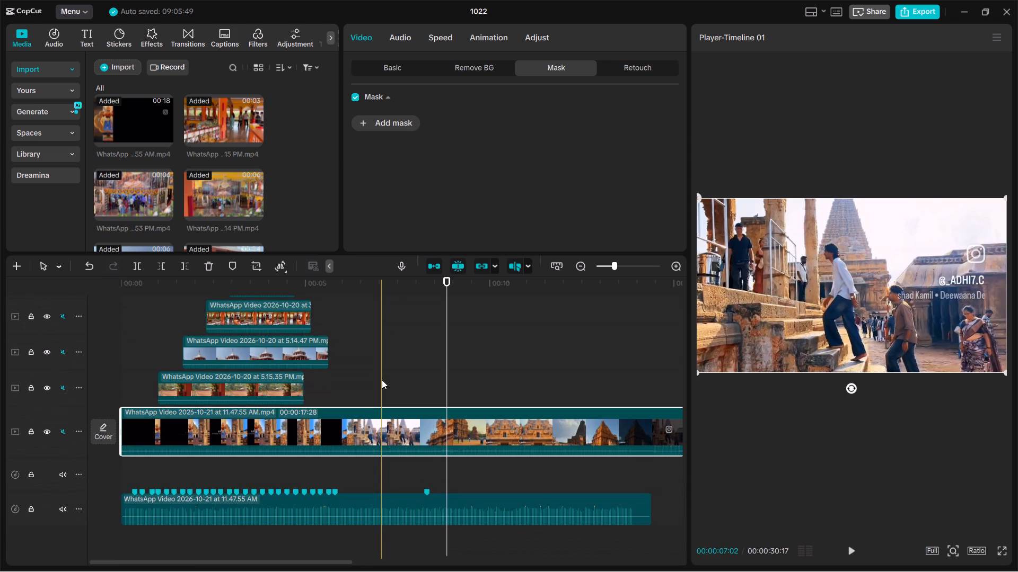
Move the 11.47.55 AM clip off the main track onto the overlay track directly above it, starting at 00:00.
left_click(370, 447)
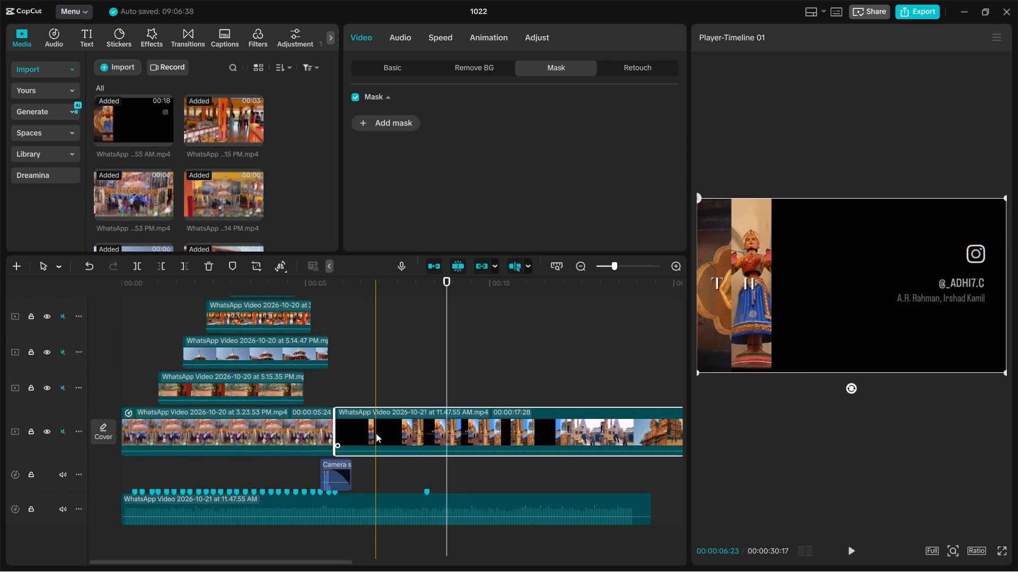
left_click_drag(378, 432, 332, 481)
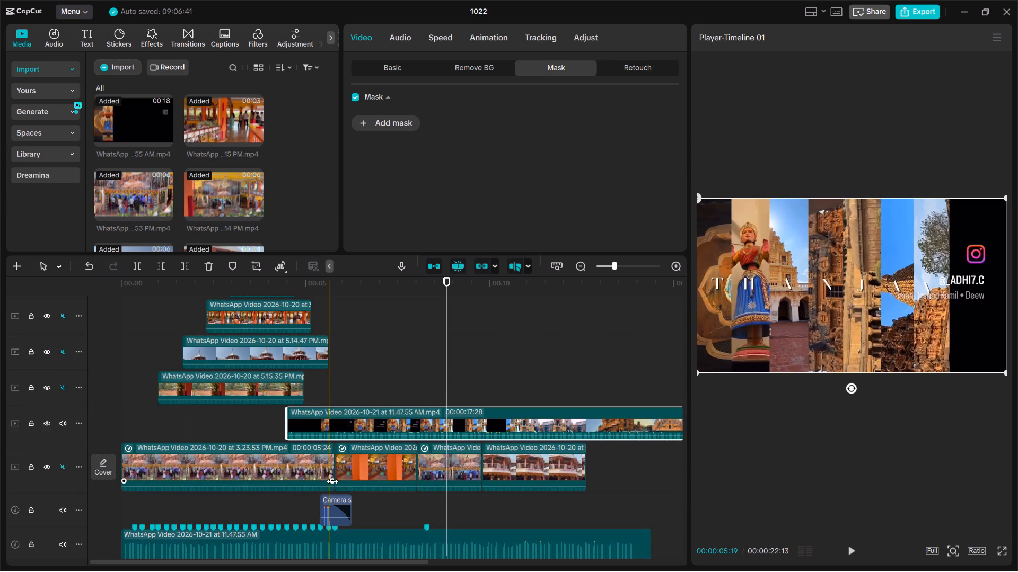
left_click_drag(352, 431, 340, 417)
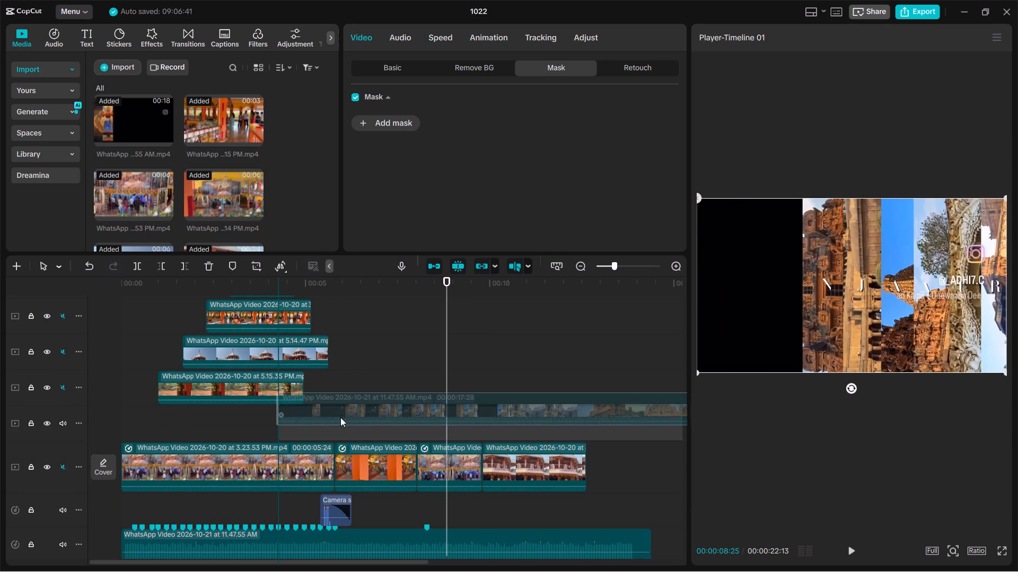
left_click_drag(340, 417, 173, 507)
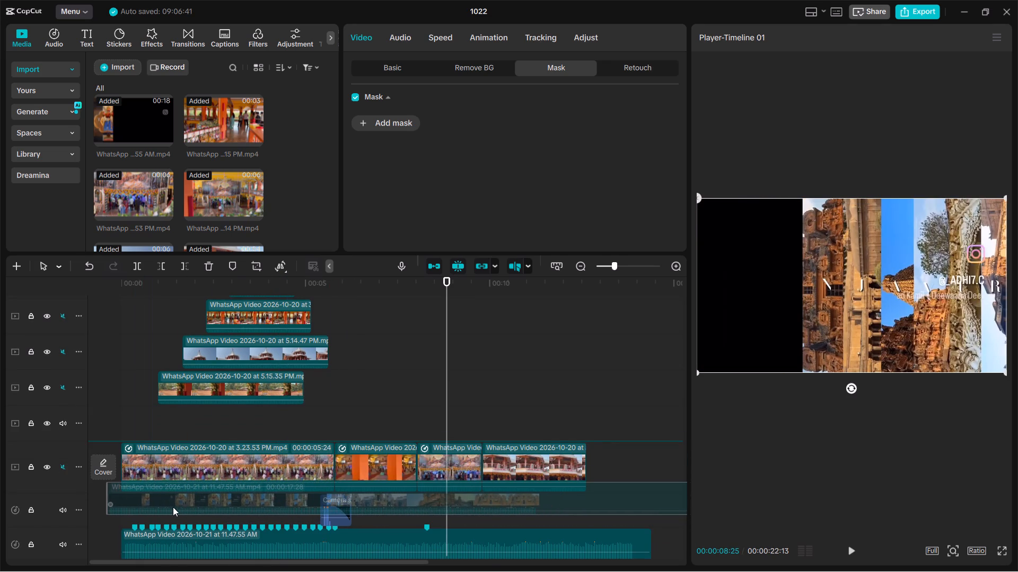
Move the 11.47.55 AM clip up through the overlay tracks to above all the stacked temple clips, keeping its start near 00:00.
left_click_drag(262, 416, 250, 368)
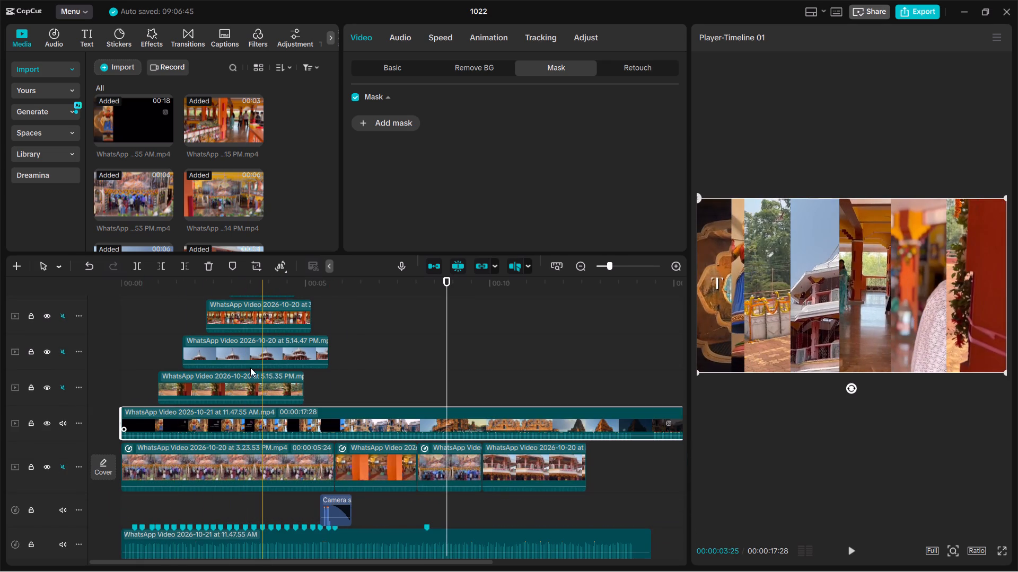
left_click_drag(250, 368, 247, 311)
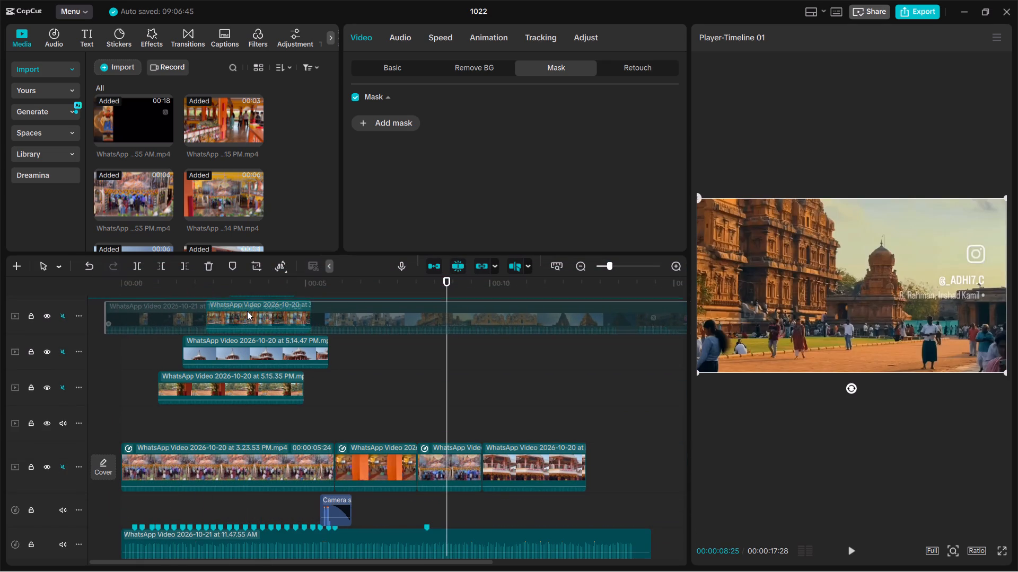
left_click(257, 310)
scroll(254, 311, "up", 1)
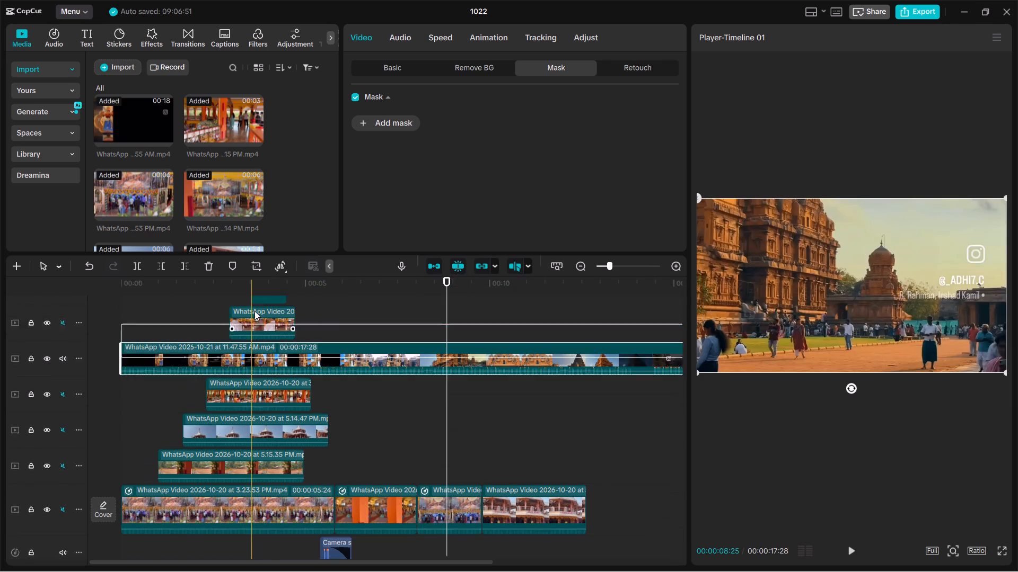
scroll(254, 311, "up", 1)
left_click_drag(241, 408, 238, 305)
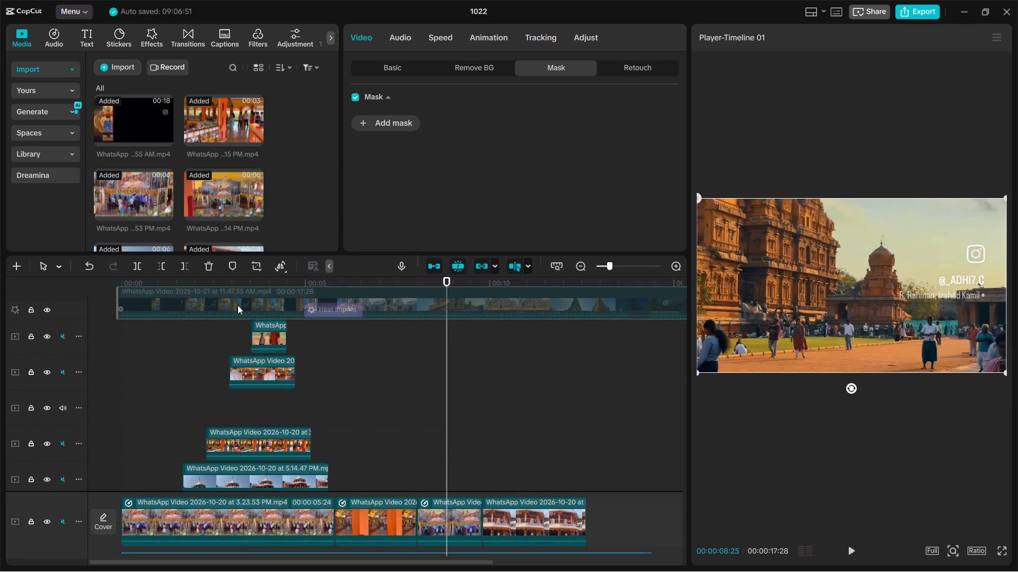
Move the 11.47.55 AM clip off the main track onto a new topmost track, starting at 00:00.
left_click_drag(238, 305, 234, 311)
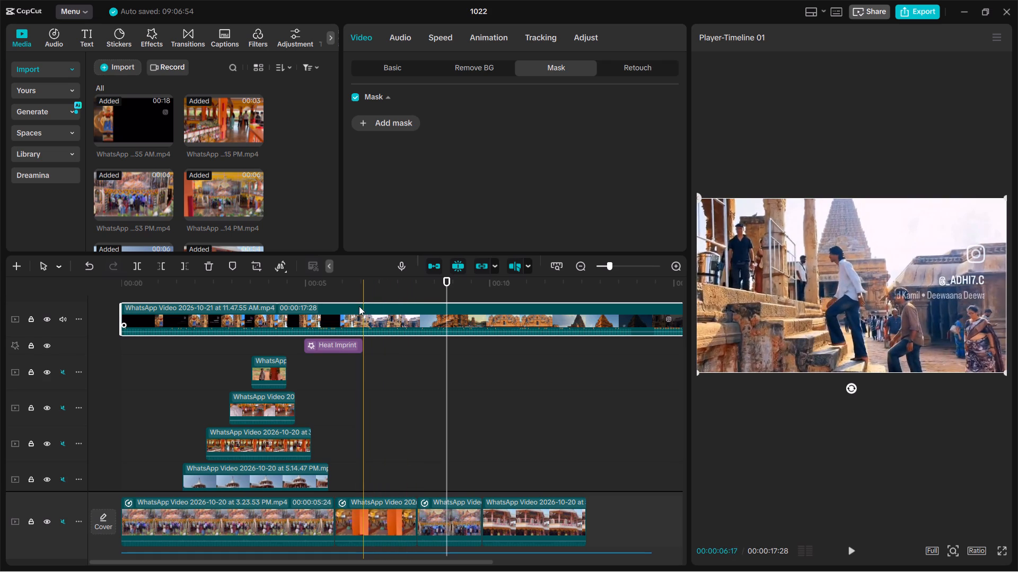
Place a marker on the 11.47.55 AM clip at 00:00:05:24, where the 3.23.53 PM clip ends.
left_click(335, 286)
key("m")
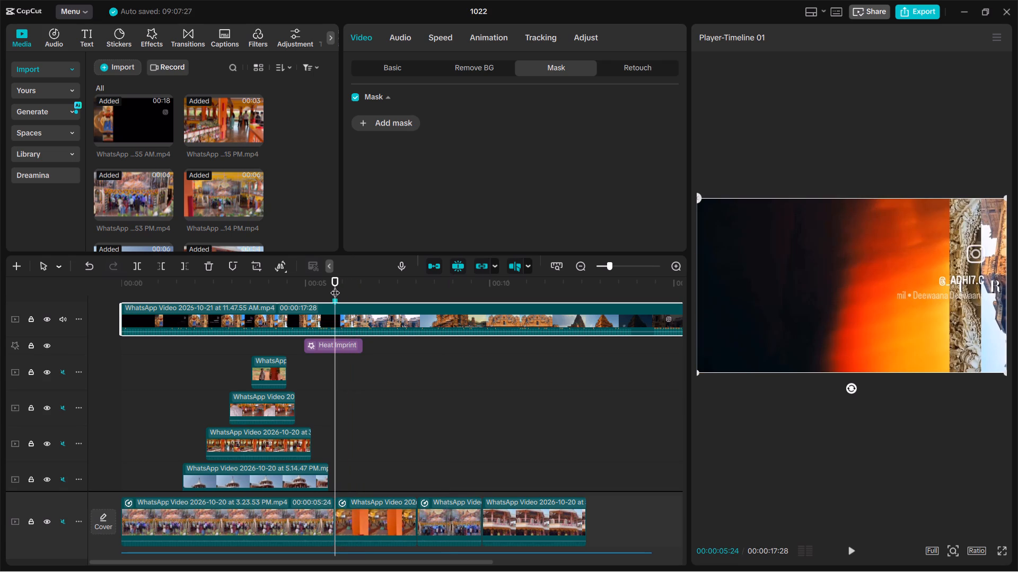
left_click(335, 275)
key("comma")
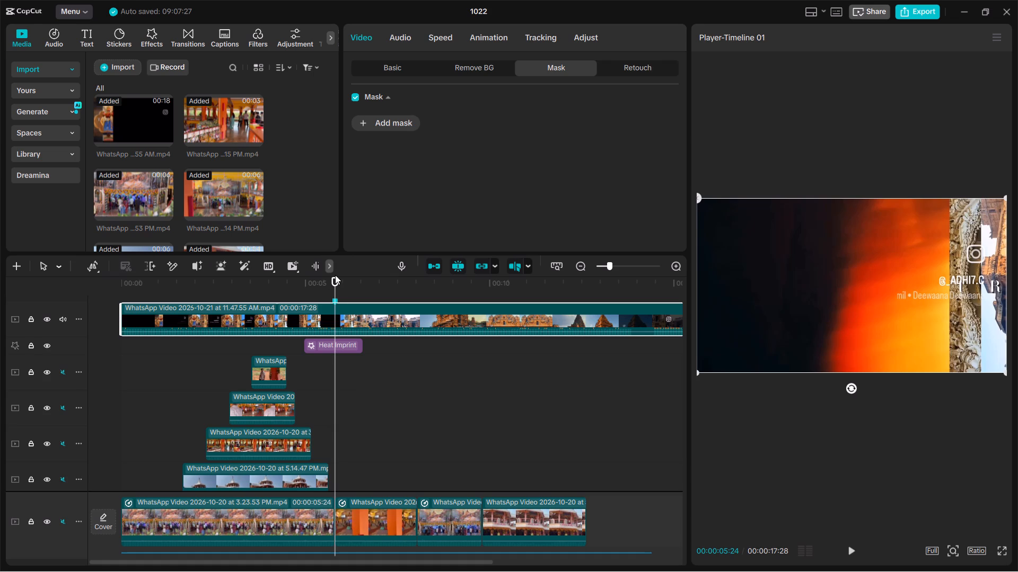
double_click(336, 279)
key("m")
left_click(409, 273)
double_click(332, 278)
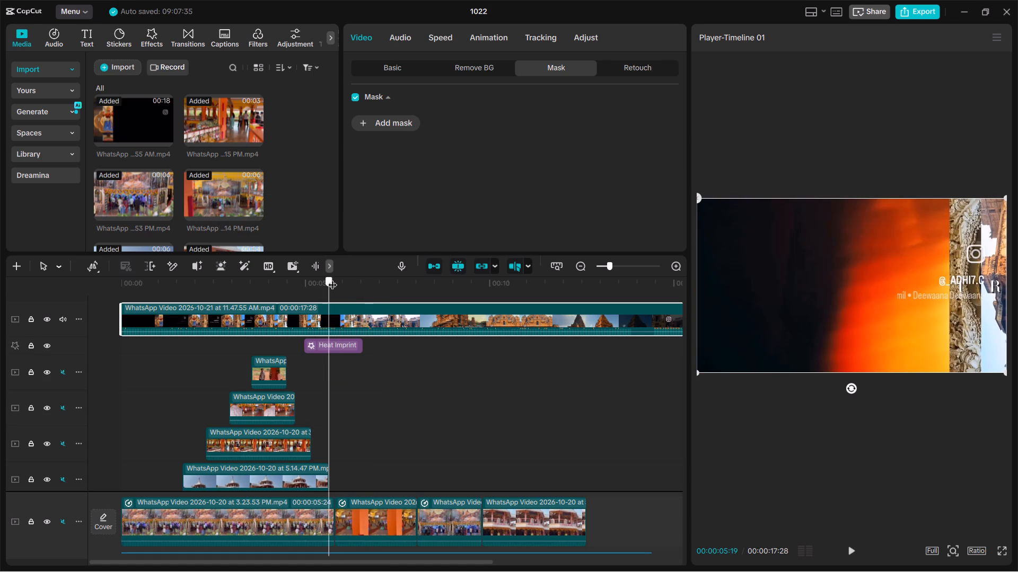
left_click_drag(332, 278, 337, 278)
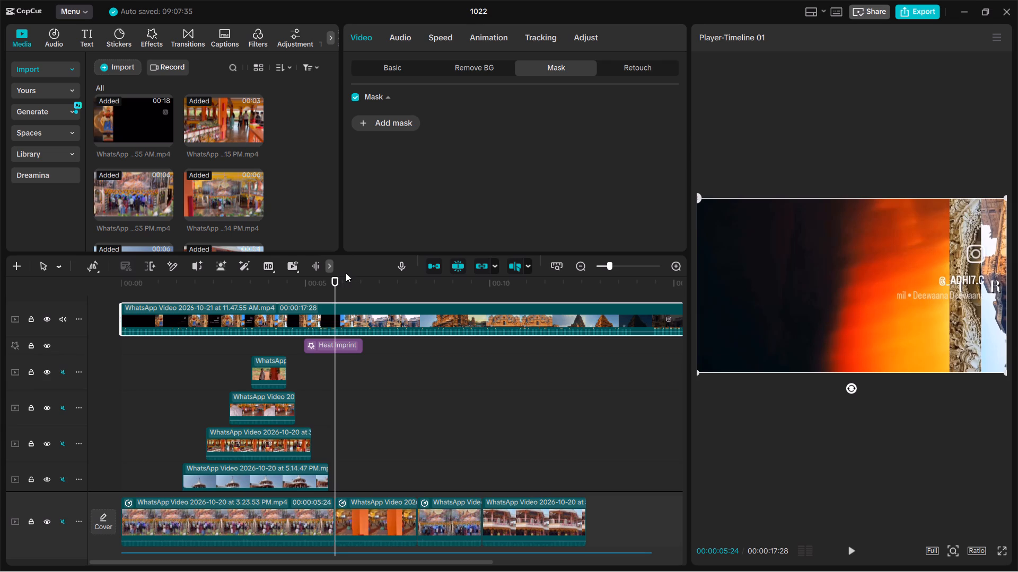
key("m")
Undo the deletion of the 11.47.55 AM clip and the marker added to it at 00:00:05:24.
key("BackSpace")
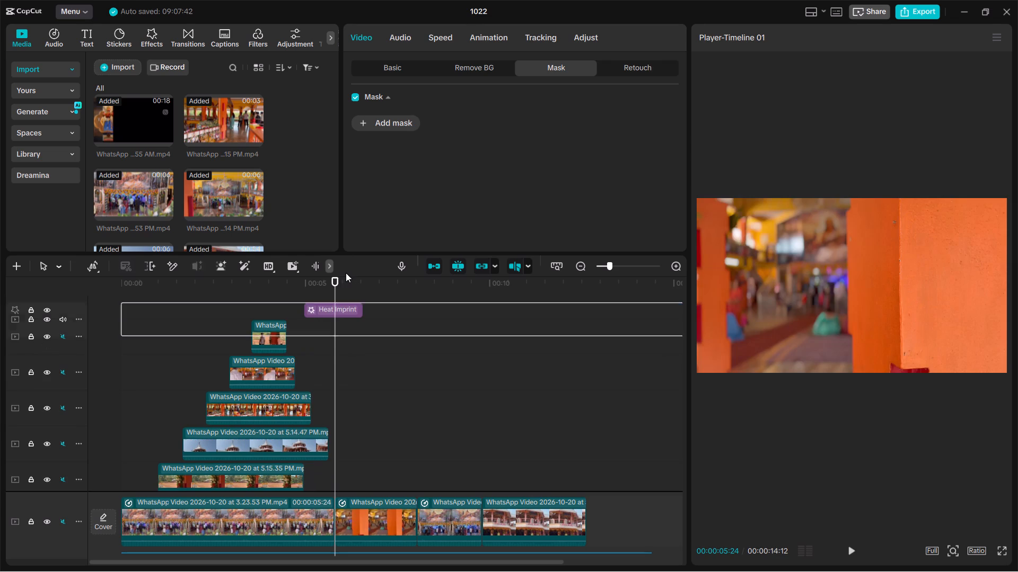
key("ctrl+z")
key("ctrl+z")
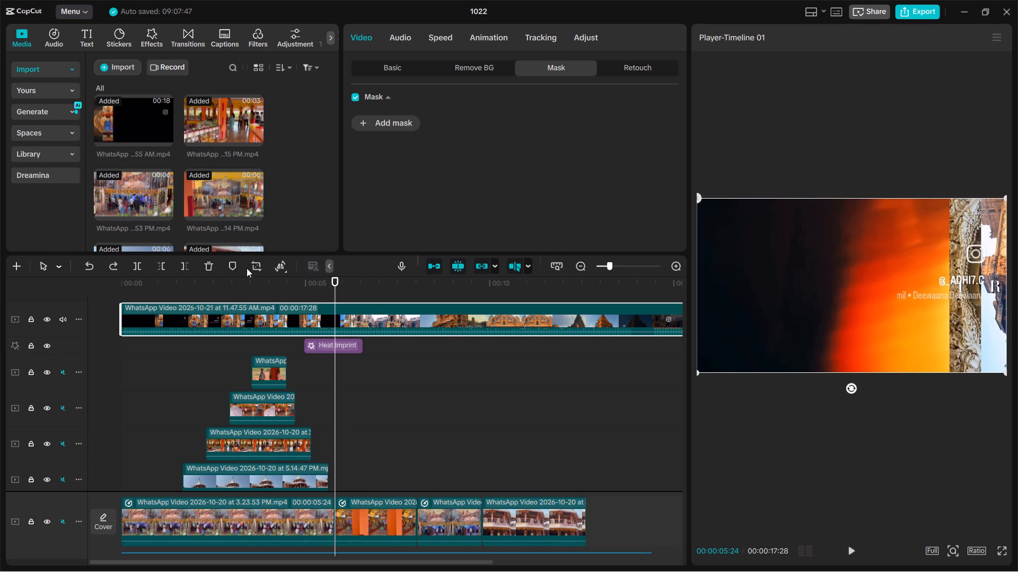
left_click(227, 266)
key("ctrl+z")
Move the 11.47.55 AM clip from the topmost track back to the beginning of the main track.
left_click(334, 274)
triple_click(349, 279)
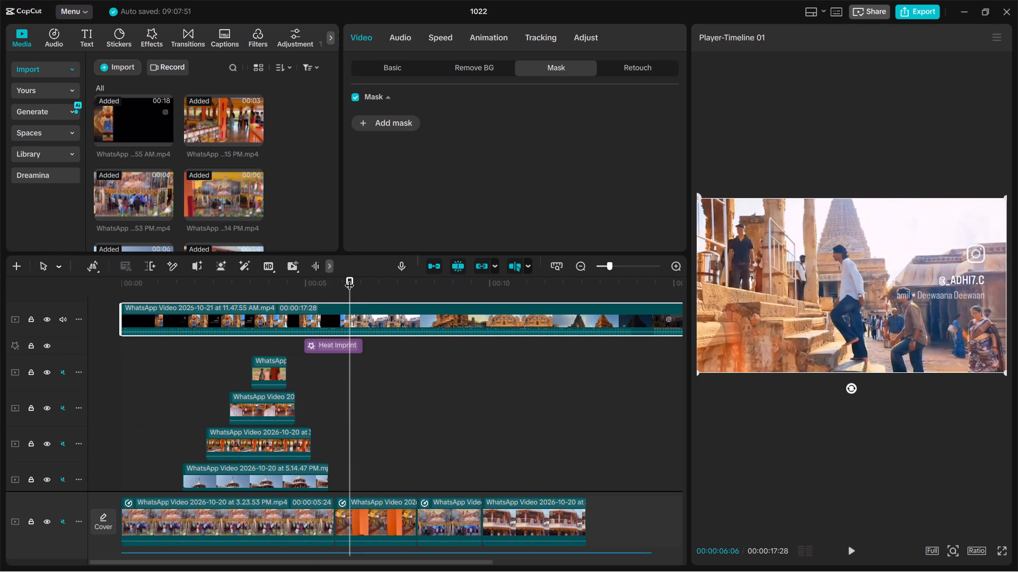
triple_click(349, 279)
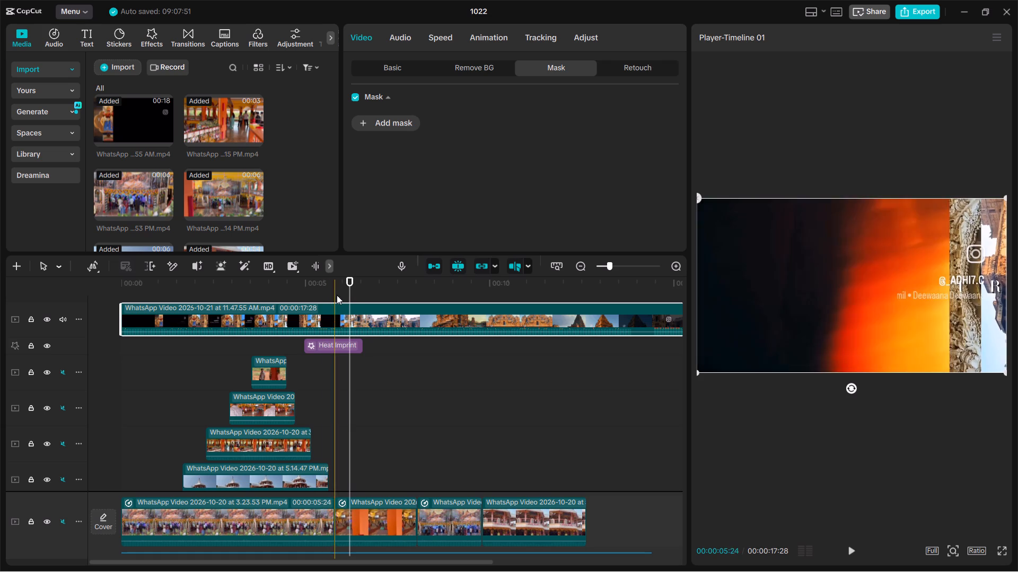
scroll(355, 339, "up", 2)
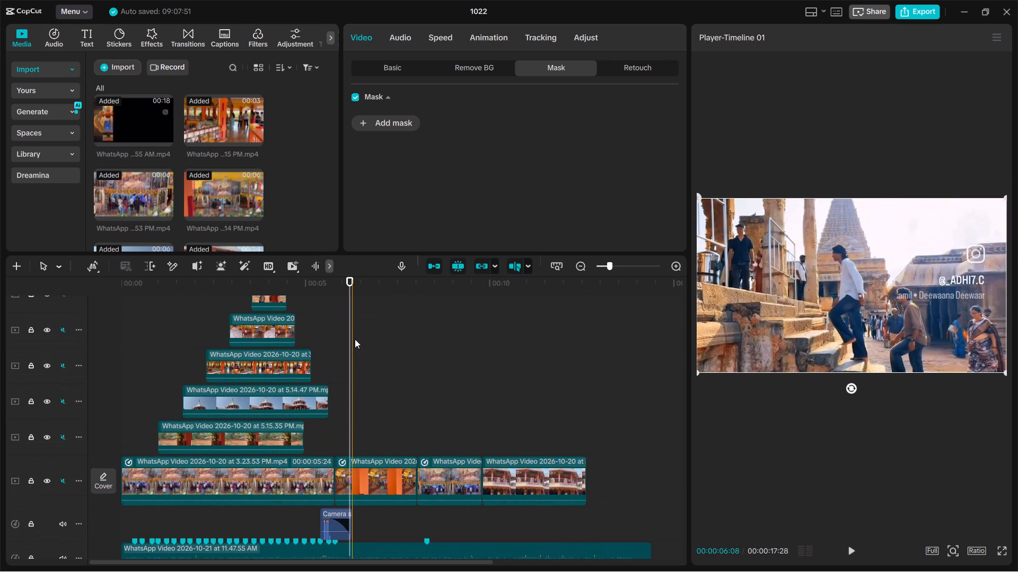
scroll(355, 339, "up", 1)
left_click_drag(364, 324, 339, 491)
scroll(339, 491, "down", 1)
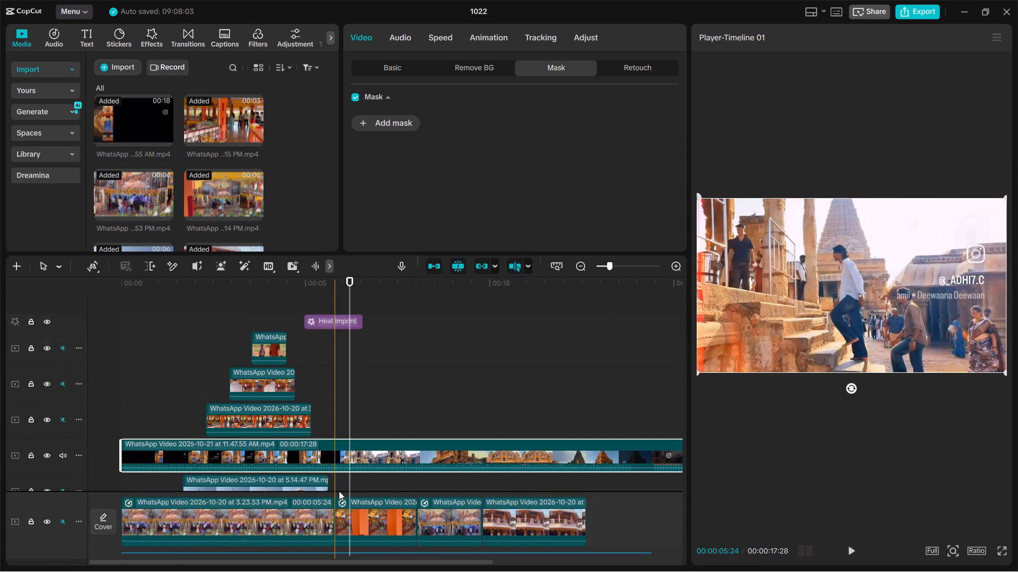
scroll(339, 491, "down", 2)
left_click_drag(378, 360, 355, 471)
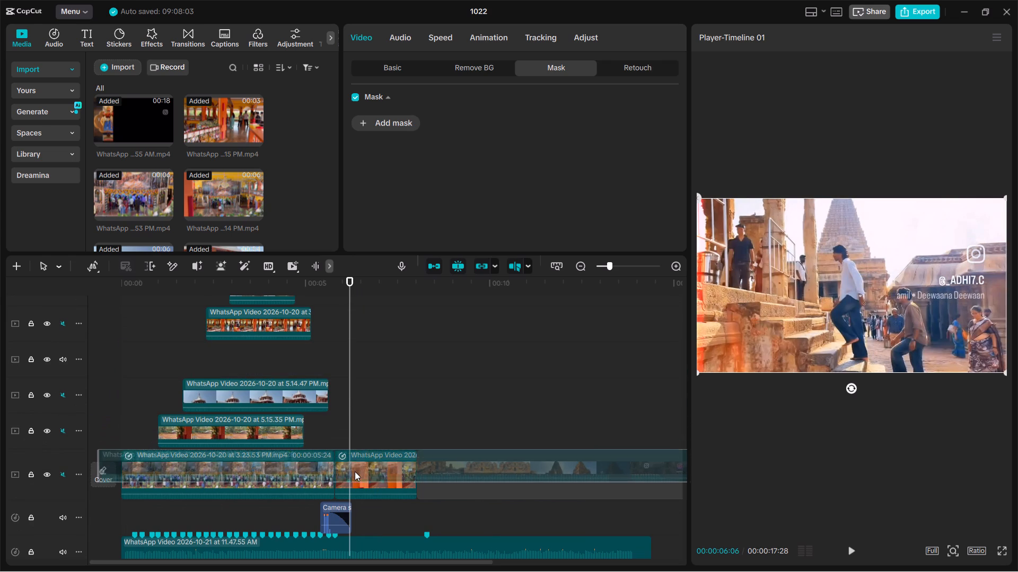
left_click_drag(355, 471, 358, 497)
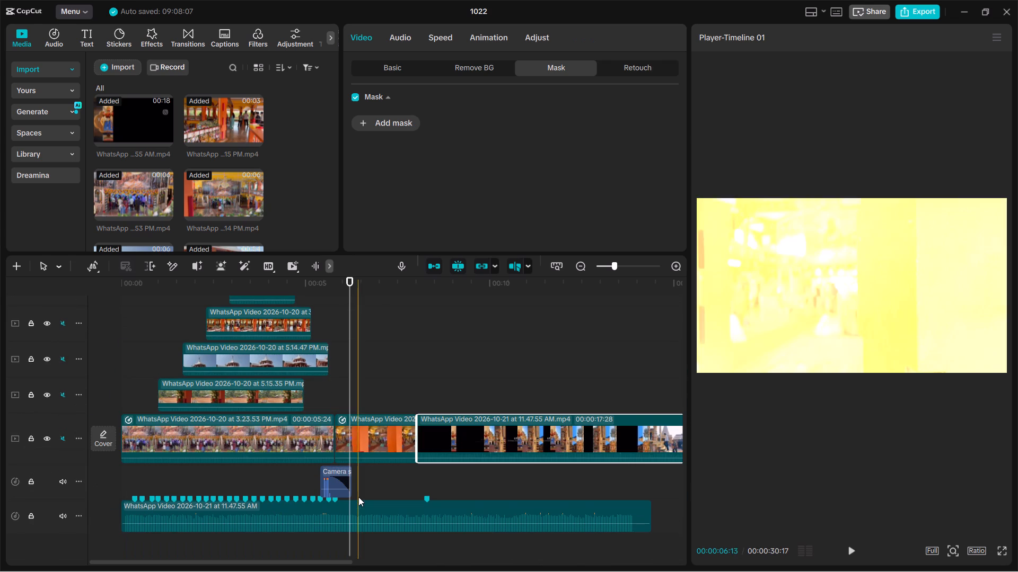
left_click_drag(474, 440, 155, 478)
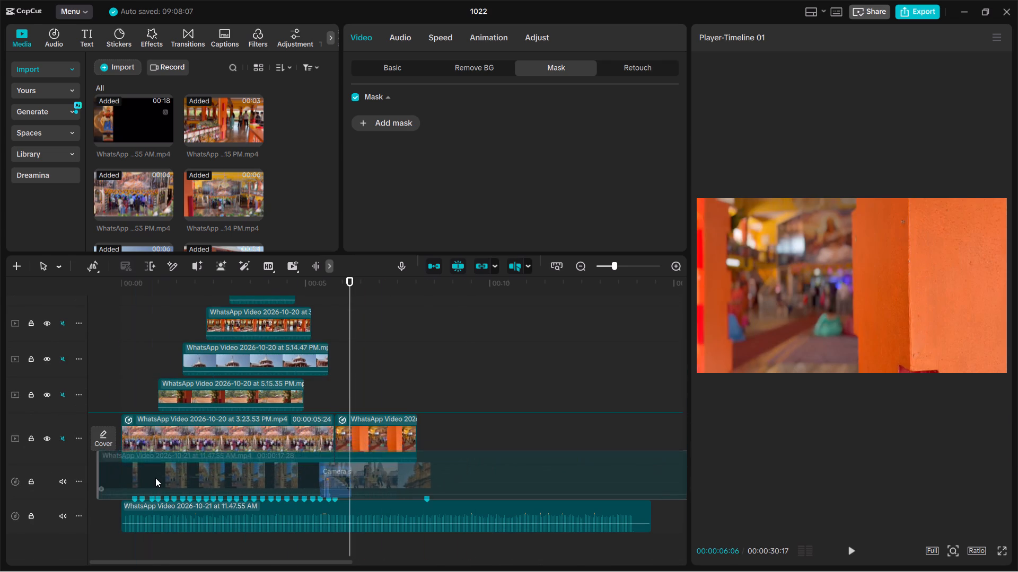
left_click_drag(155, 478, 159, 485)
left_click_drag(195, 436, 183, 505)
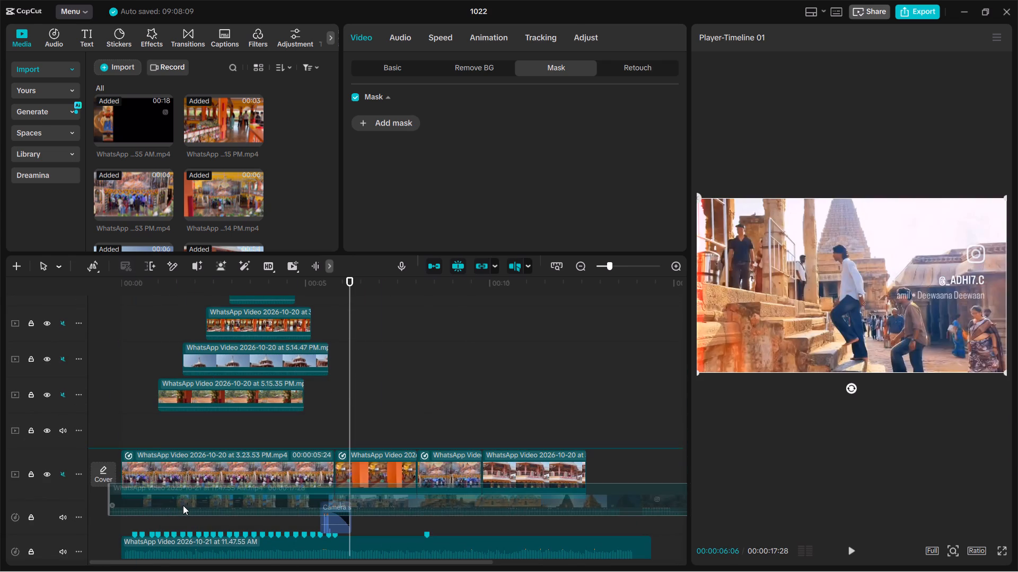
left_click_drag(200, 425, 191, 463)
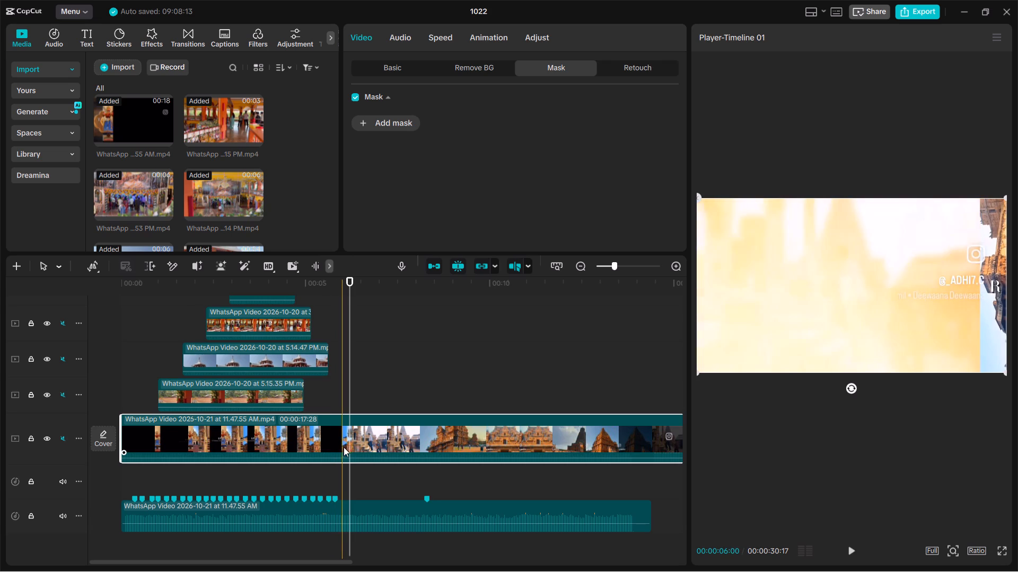
Add markers at 00:00:07:14 to both the 11.47.55 AM video clip and the 11.47.55 AM audio clip below it.
scroll(340, 449, "up", 7, "ctrl")
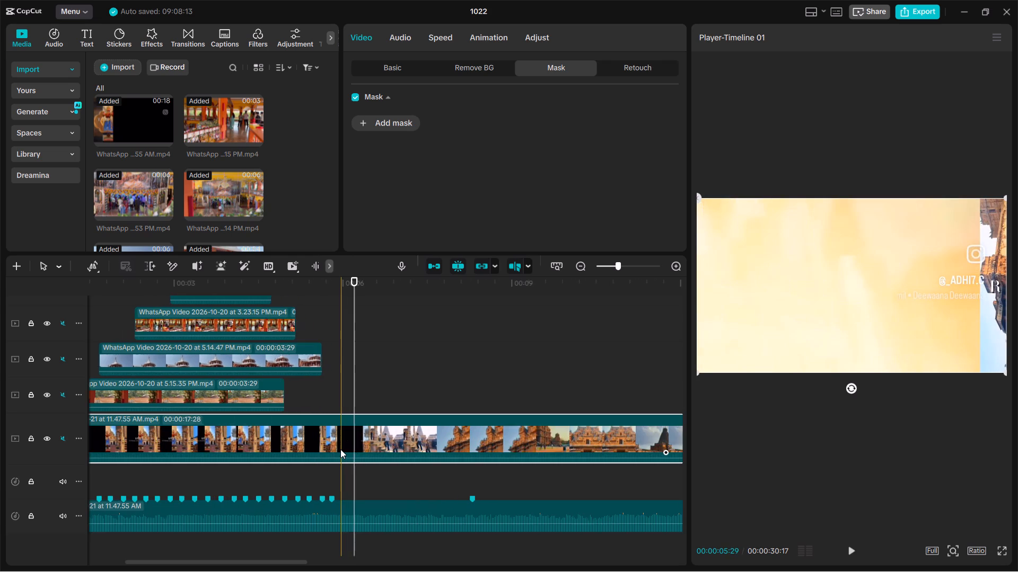
scroll(340, 449, "up", 2, "ctrl")
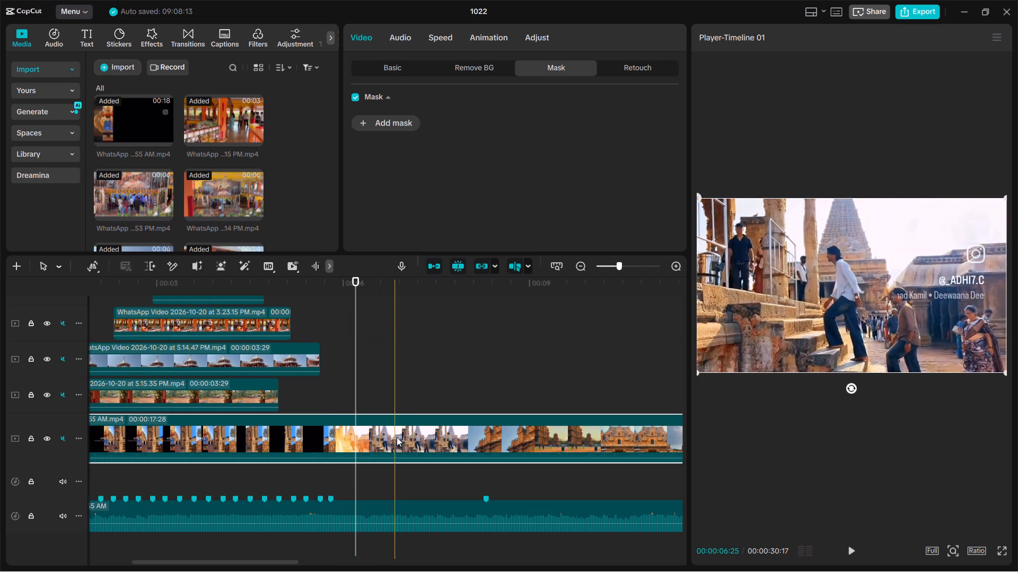
left_click(434, 440)
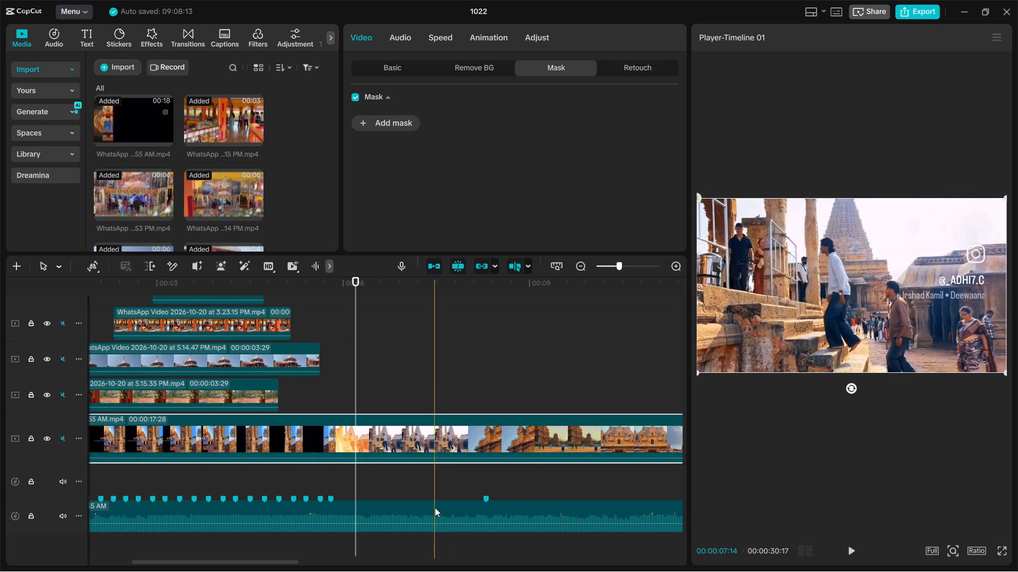
key("m")
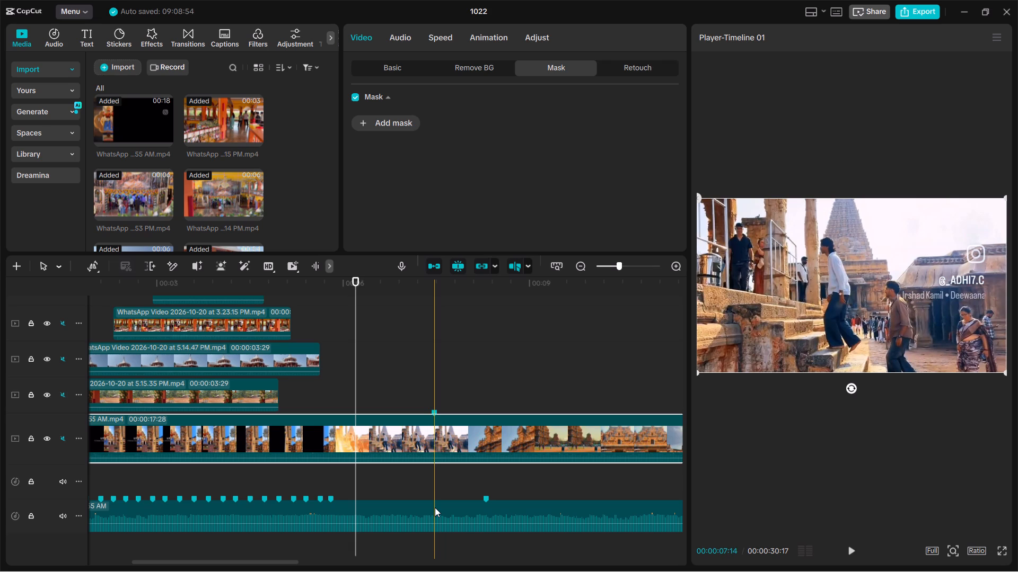
left_click(435, 507)
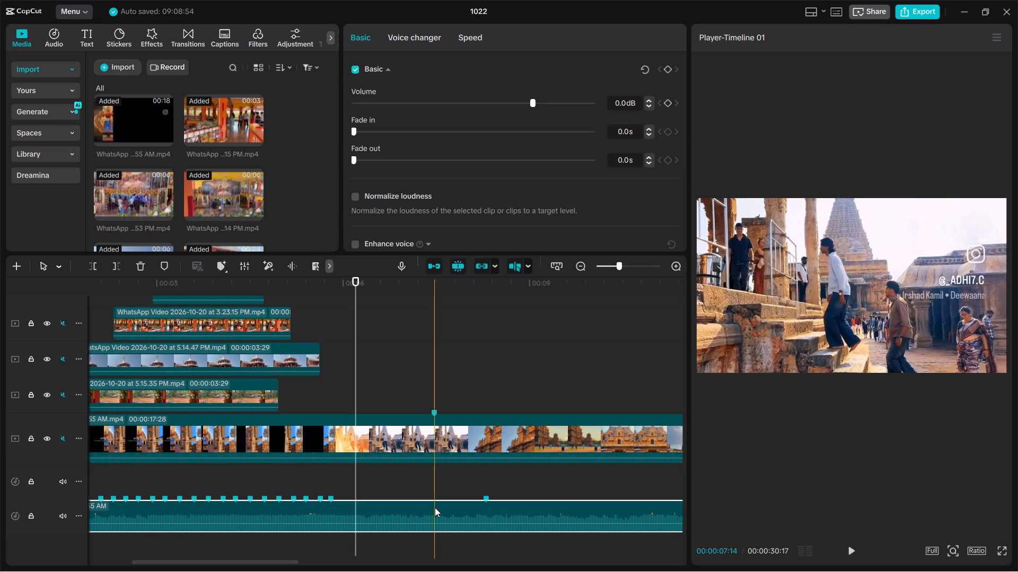
key("m")
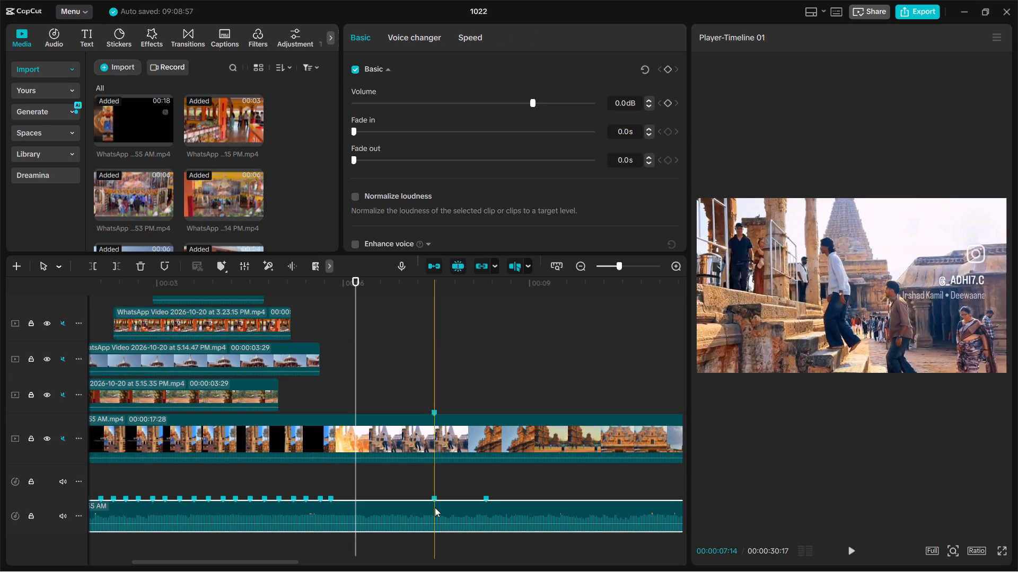
Change the colour of the 00:00:07:14 marker on the 11.47.55 AM audio clip to red.
left_click(434, 498)
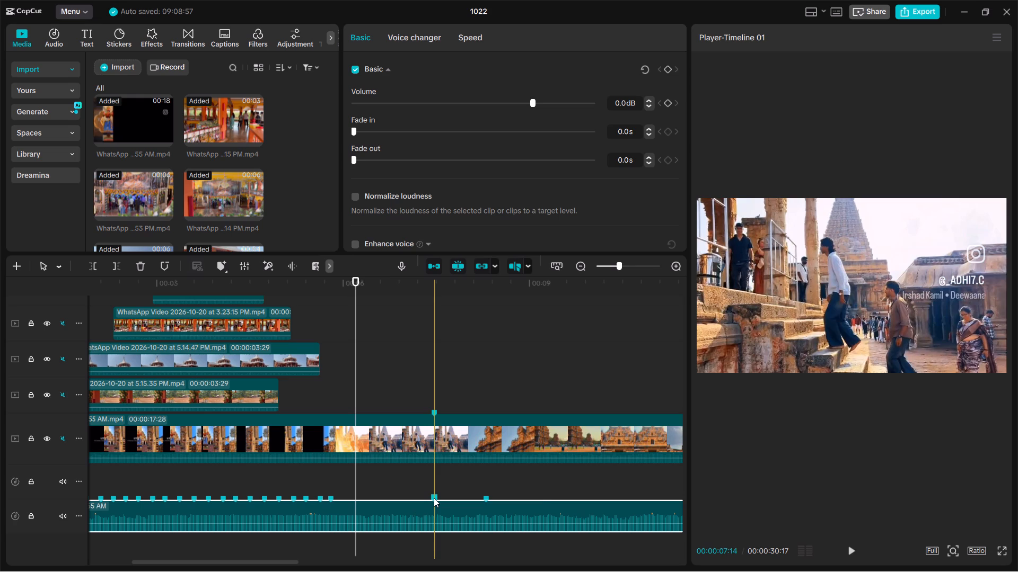
right_click(434, 498)
left_click(434, 498)
left_click(434, 498)
left_click(434, 498)
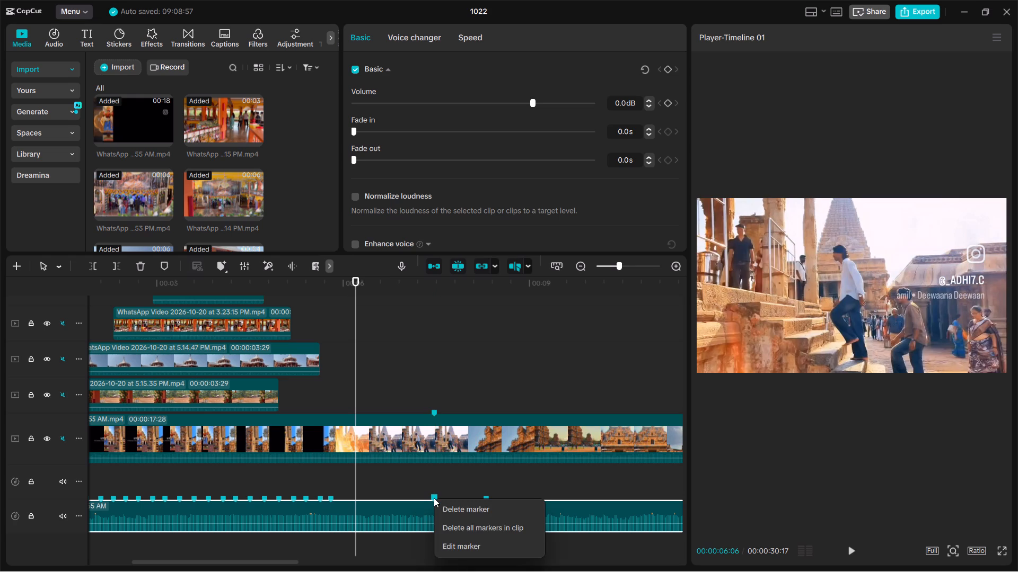
double_click(434, 498)
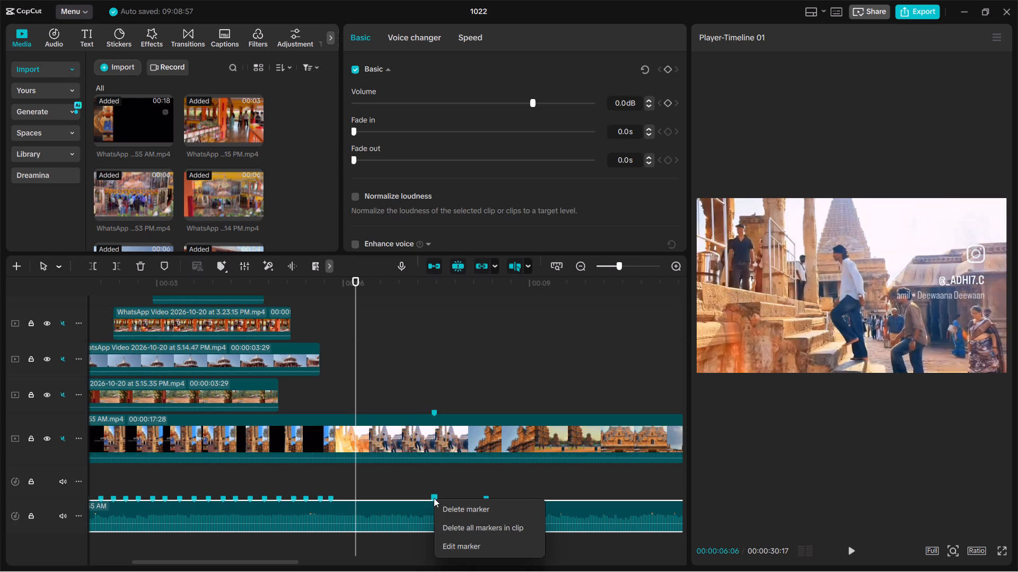
triple_click(434, 498)
double_click(434, 498)
left_click(452, 552)
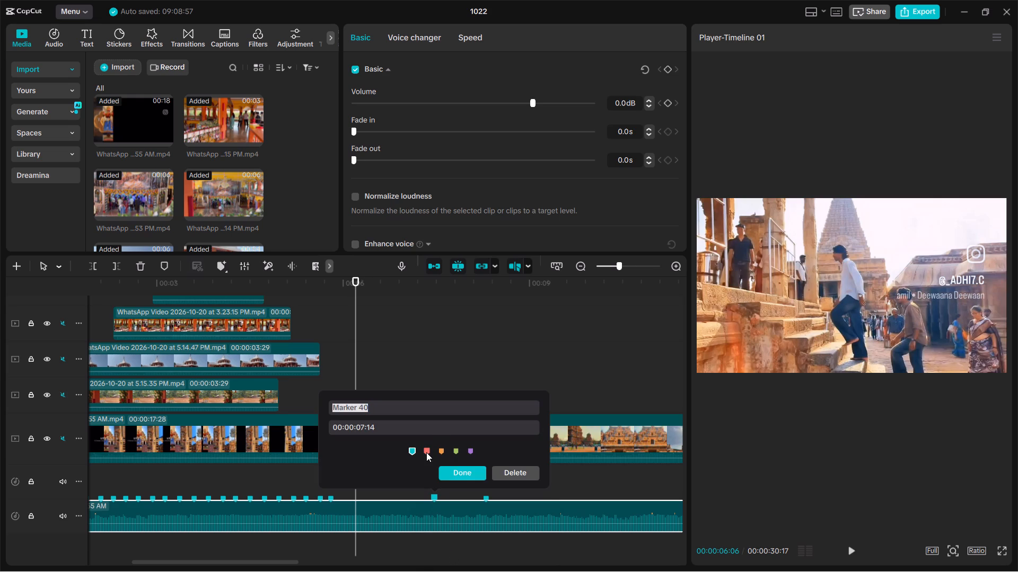
left_click(426, 452)
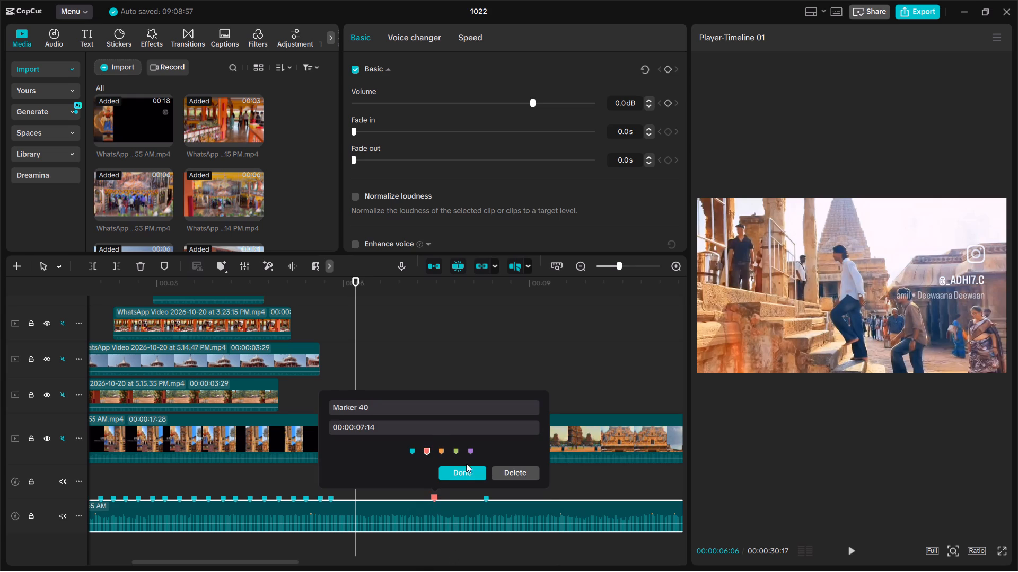
left_click(482, 470)
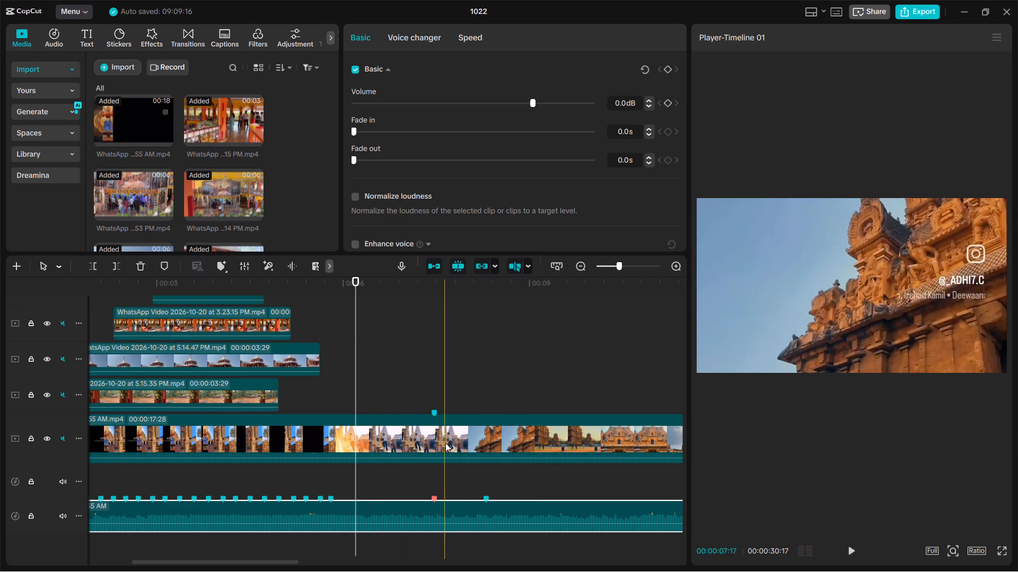
Add a marker at 00:00:09:00 to the 11.47.55 AM audio clip and colour it red.
left_click(529, 449)
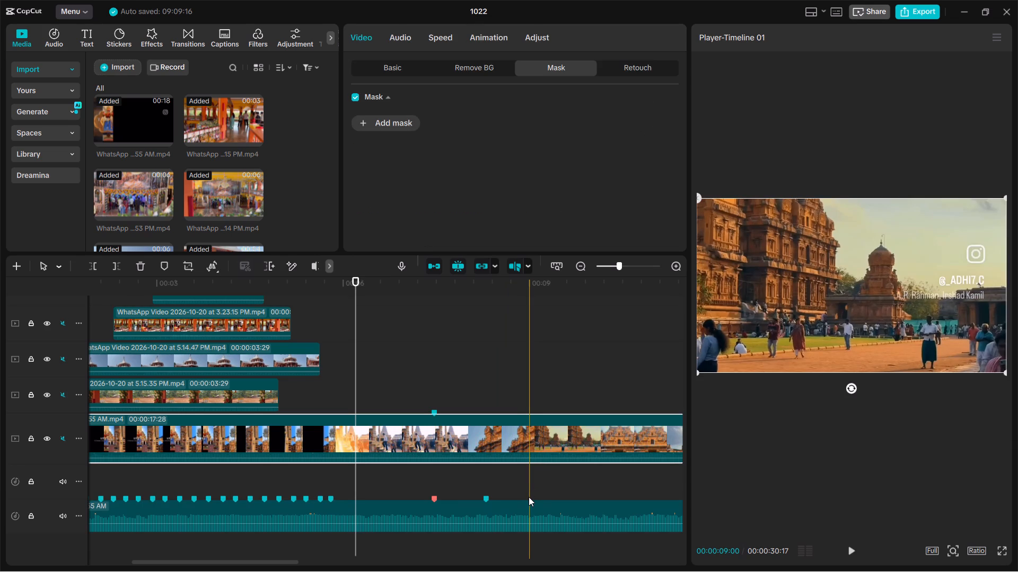
left_click(529, 497)
key("m")
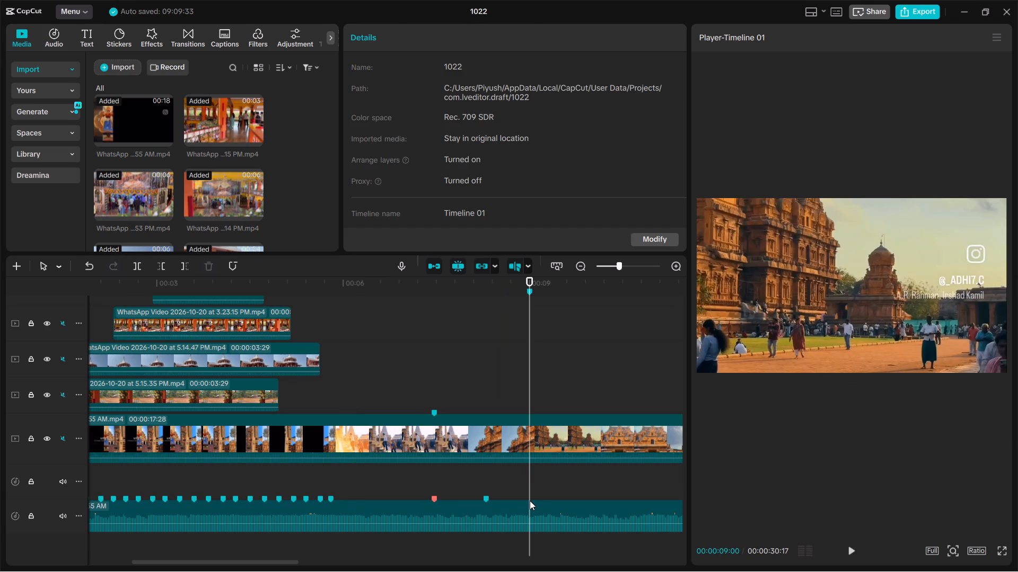
left_click(530, 503)
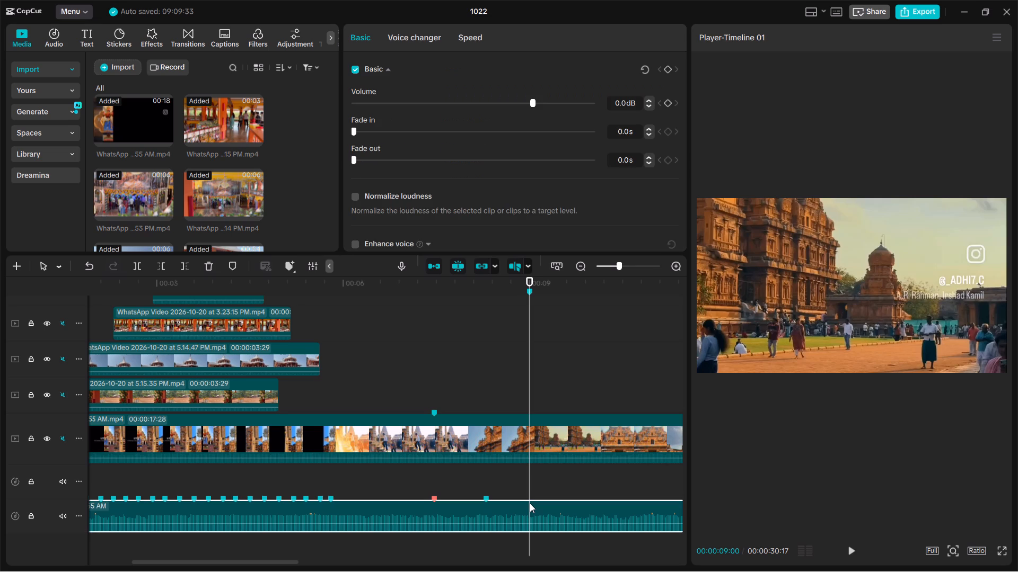
key("m")
left_click(530, 502)
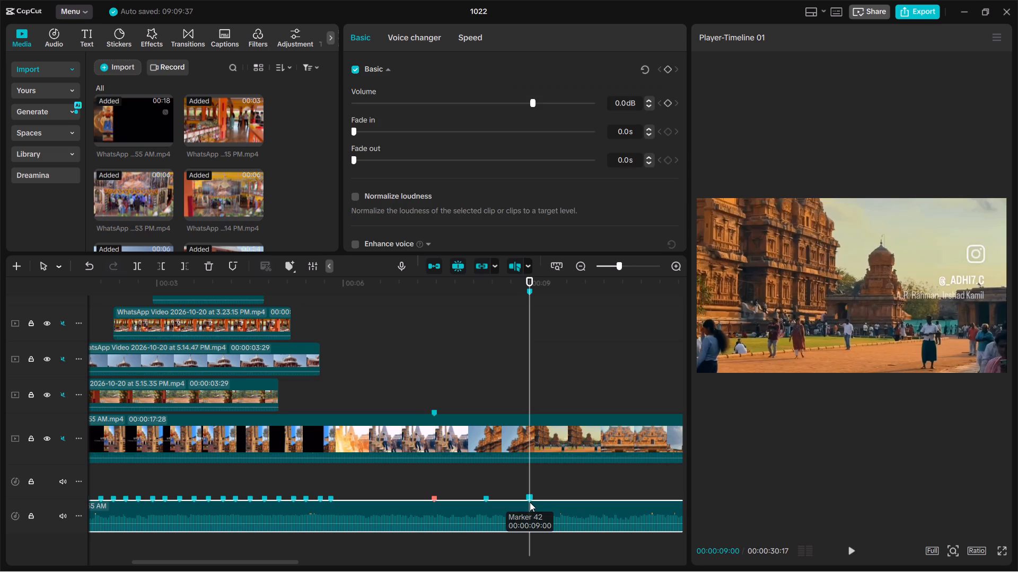
right_click(529, 497)
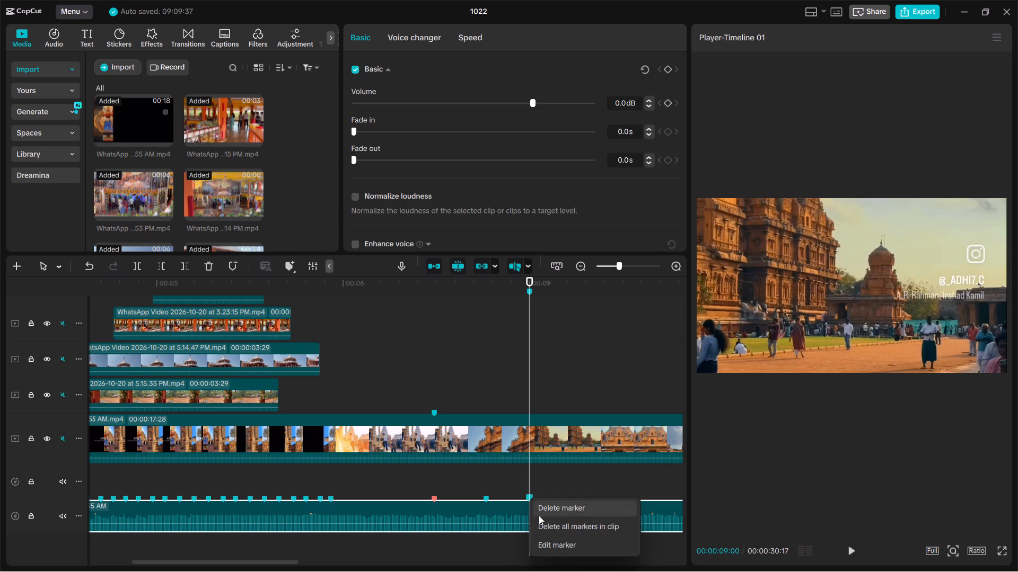
left_click(550, 541)
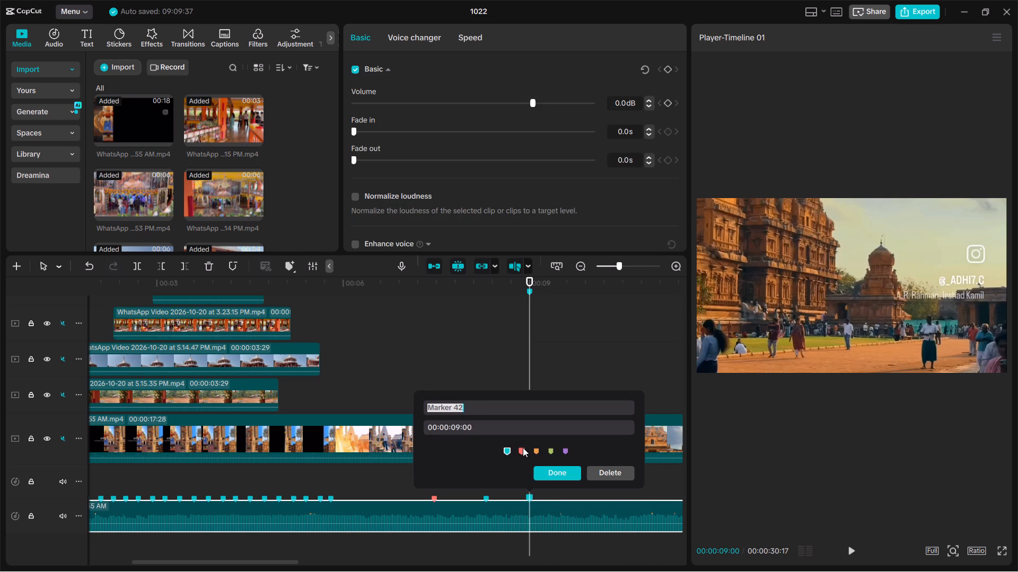
left_click(523, 448)
left_click(557, 470)
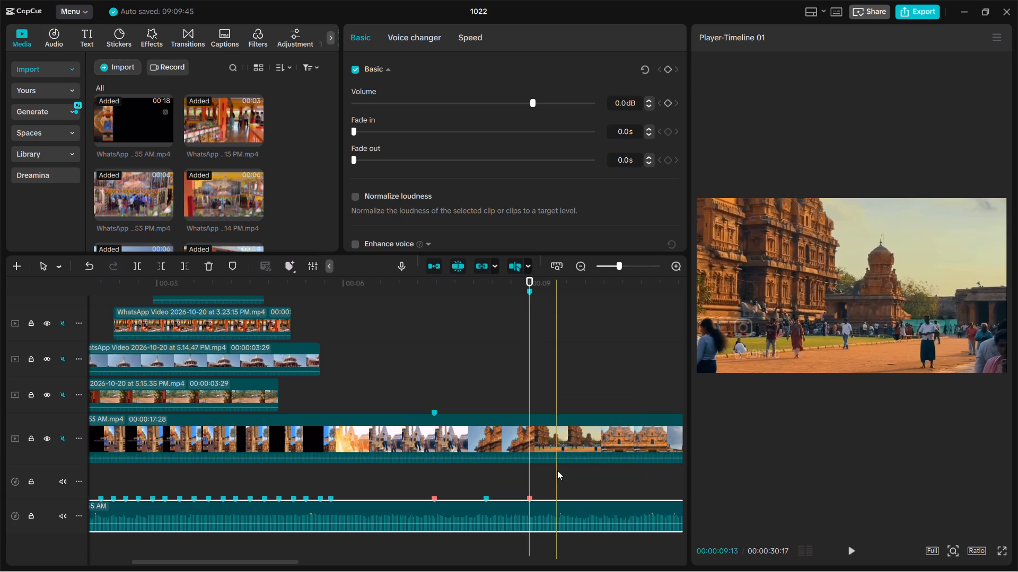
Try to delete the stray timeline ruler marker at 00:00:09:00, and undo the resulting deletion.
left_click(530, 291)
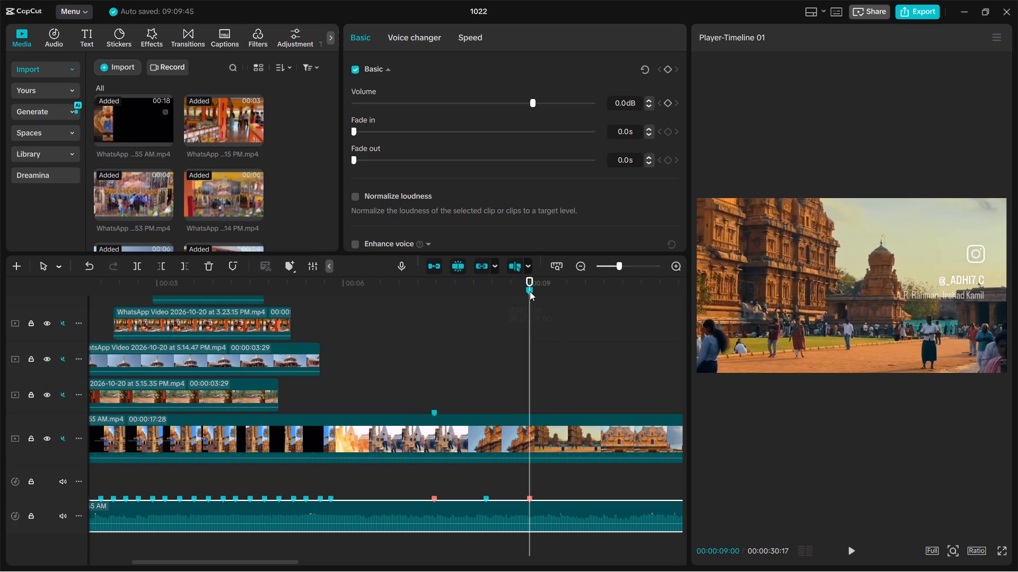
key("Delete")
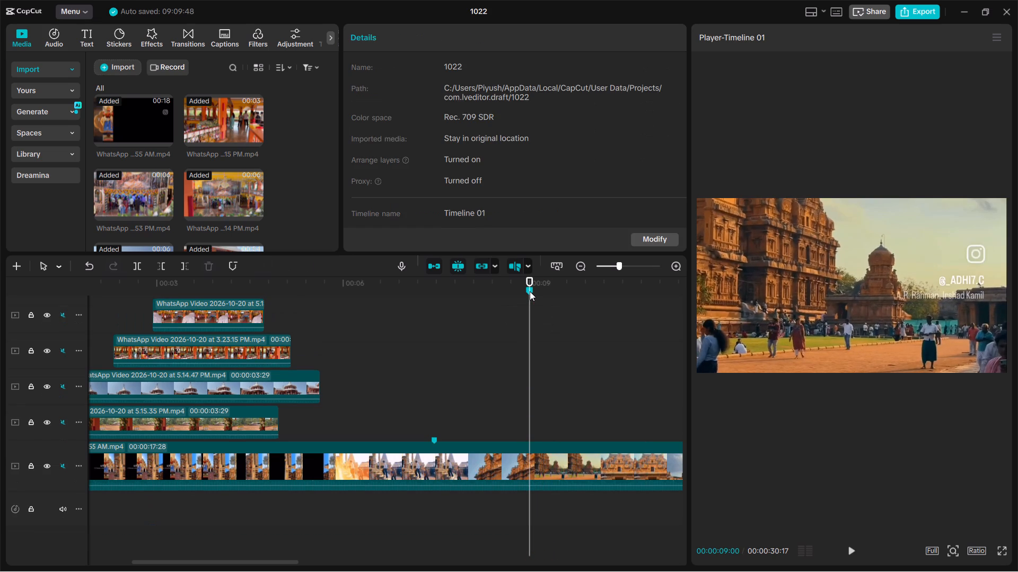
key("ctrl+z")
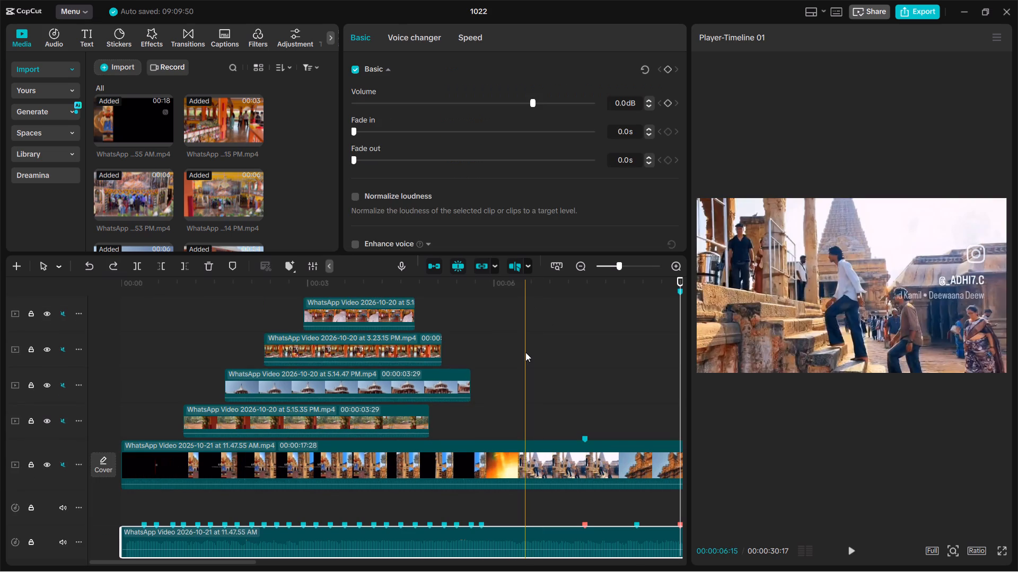
Delete the stray marker at 00:00:09:00 from the timeline ruler.
scroll(525, 352, "left", 1)
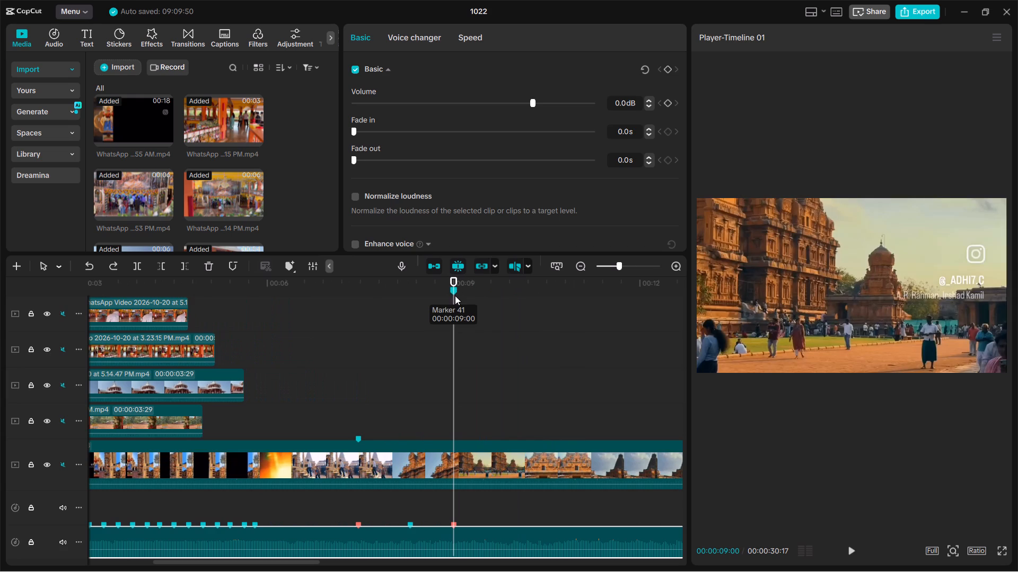
left_click(453, 290)
right_click(453, 290)
left_click(459, 295)
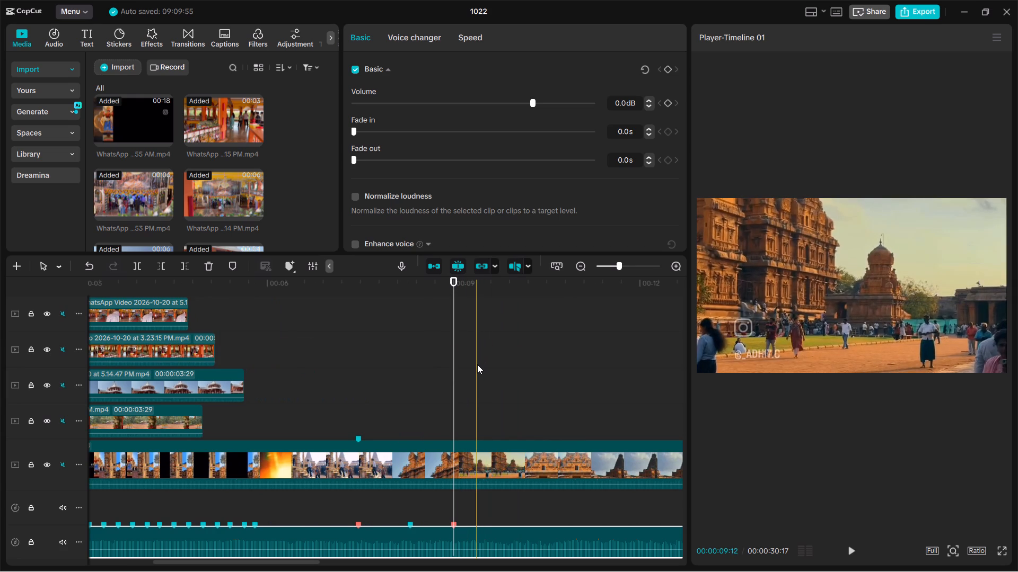
Add a marker at 00:00:08:23 to the 11.47.55 AM audio clip, near the change to the temple courtyard shot.
scroll(477, 364, "left", 1)
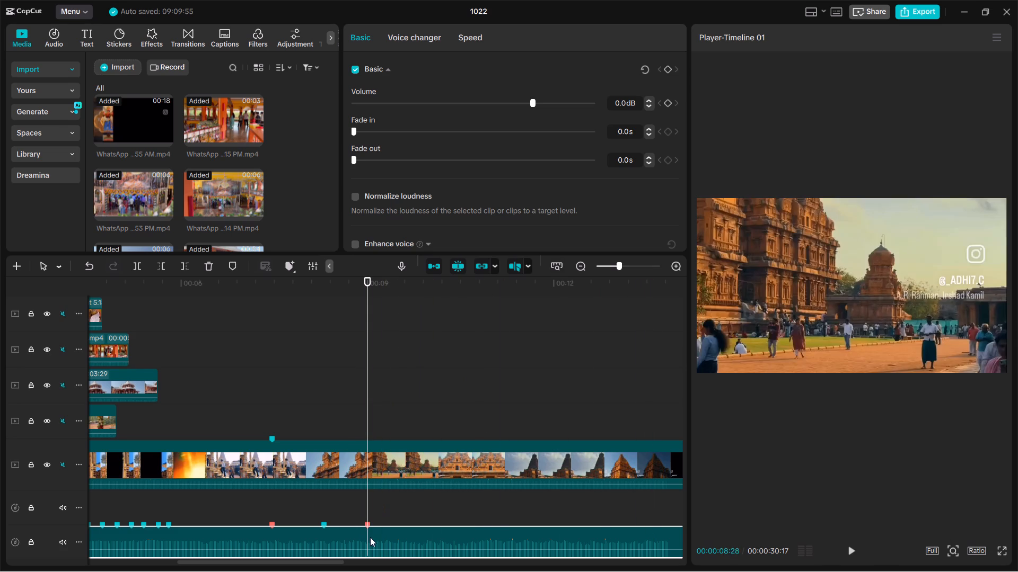
left_click(339, 497)
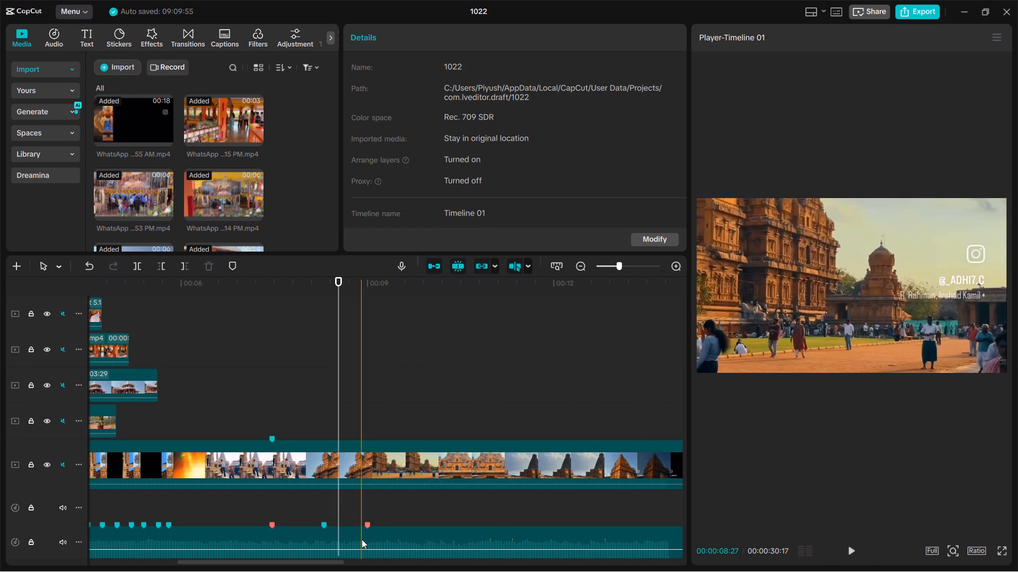
left_click(366, 538)
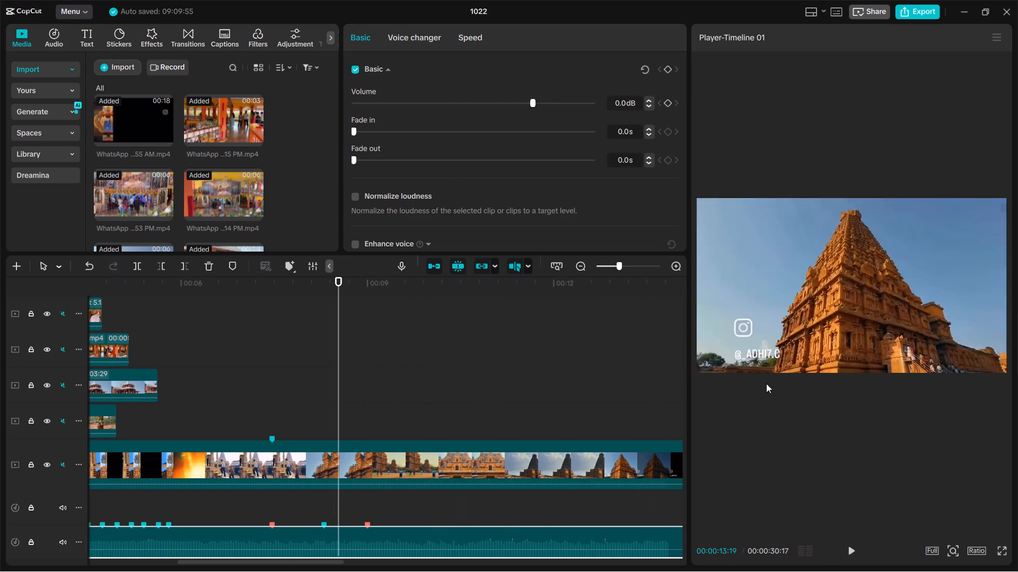
key("Right")
key("Right")
key("Right")
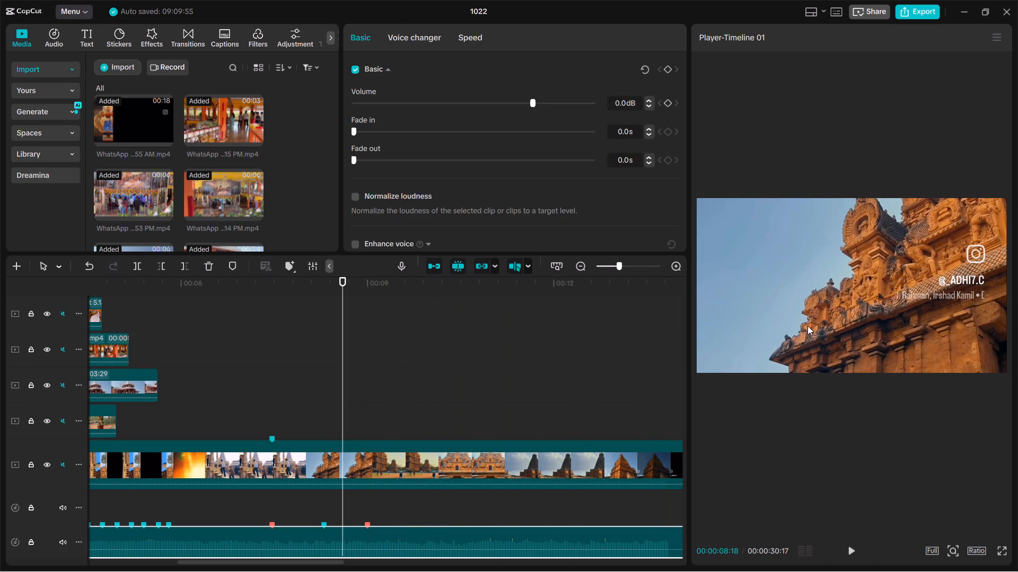
key("Right")
key("Right")
key("Right")
key("Right")
key("Right")
key("Right")
key("Right")
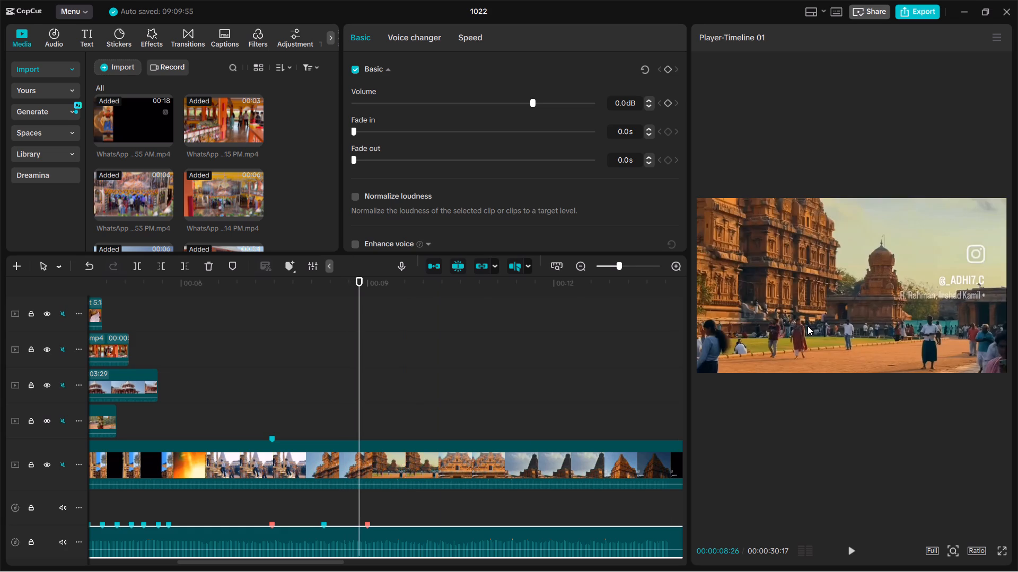
key("Left")
key("Left")
key("Left")
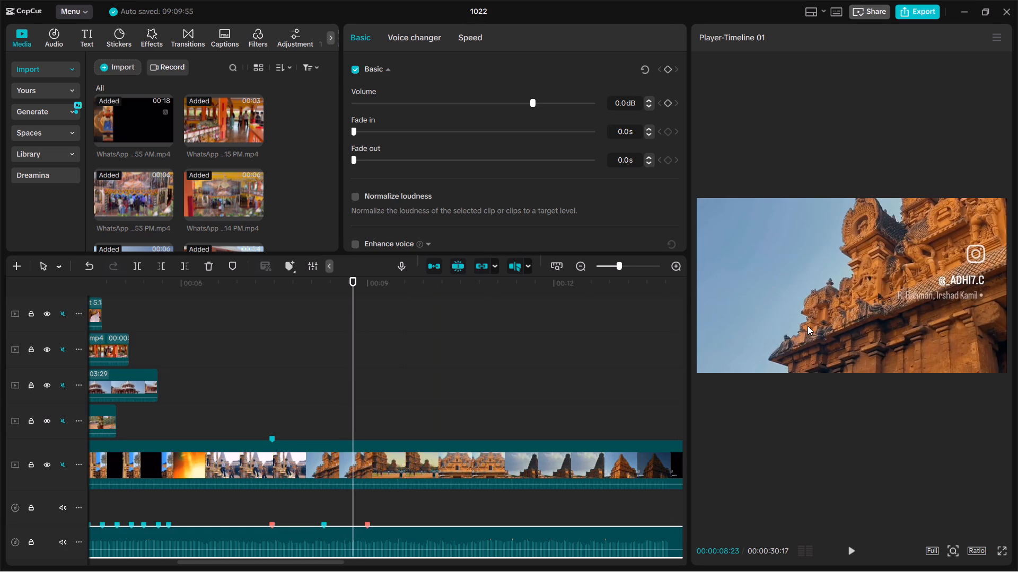
key("m")
Examine the reference video frame by frame from 00:00:08:23 back to the red 00:00:07:14 marker, comparing the frames around that cut.
key("Left")
key("Left")
key("Left")
key("Left")
key("Left")
key("Left")
key("Left")
key("Left")
key("Left")
key("Left")
key("Left")
key("Left")
key("Left")
key("Left")
key("Left")
key("Left")
key("Left")
key("Left")
key("Left")
key("Left")
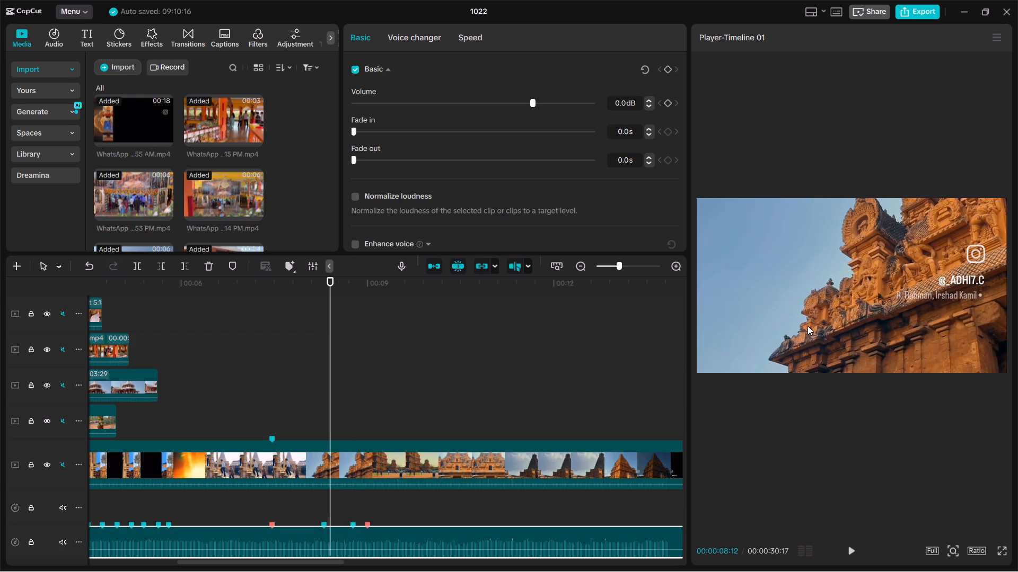
key("Left")
key("Left")
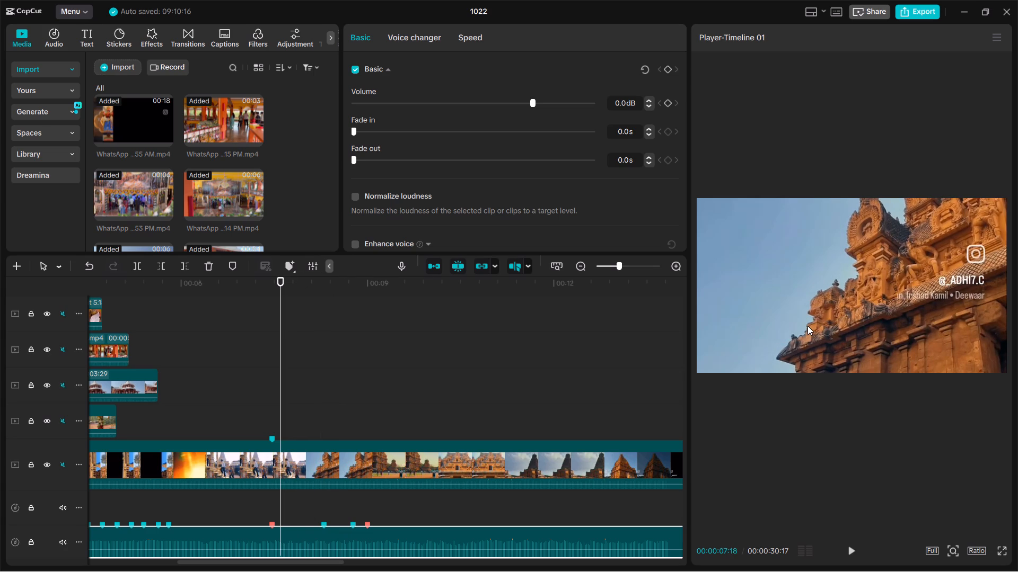
key("Left")
key("Left")
key("Left")
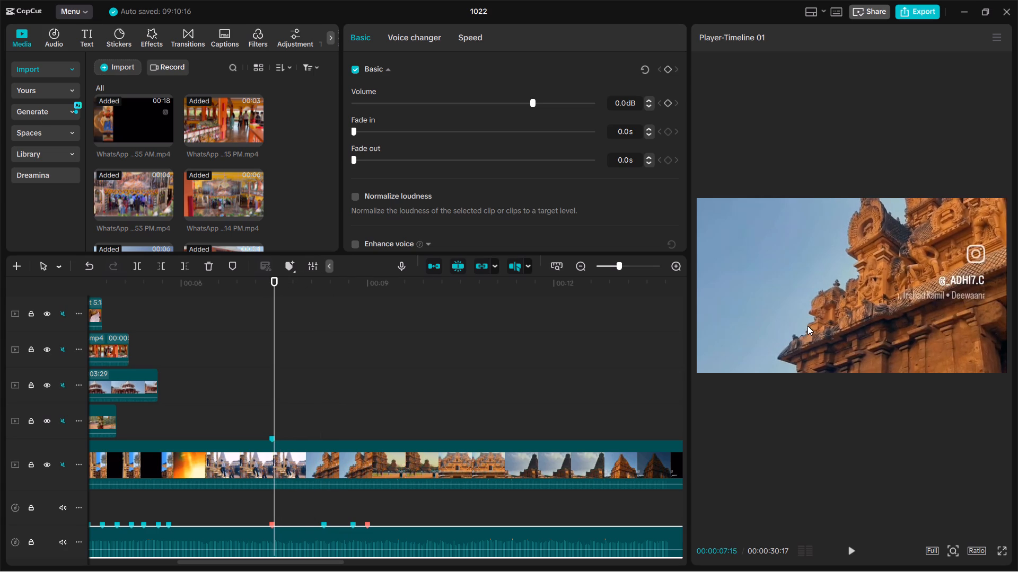
key("Left")
key("Left")
key("Right")
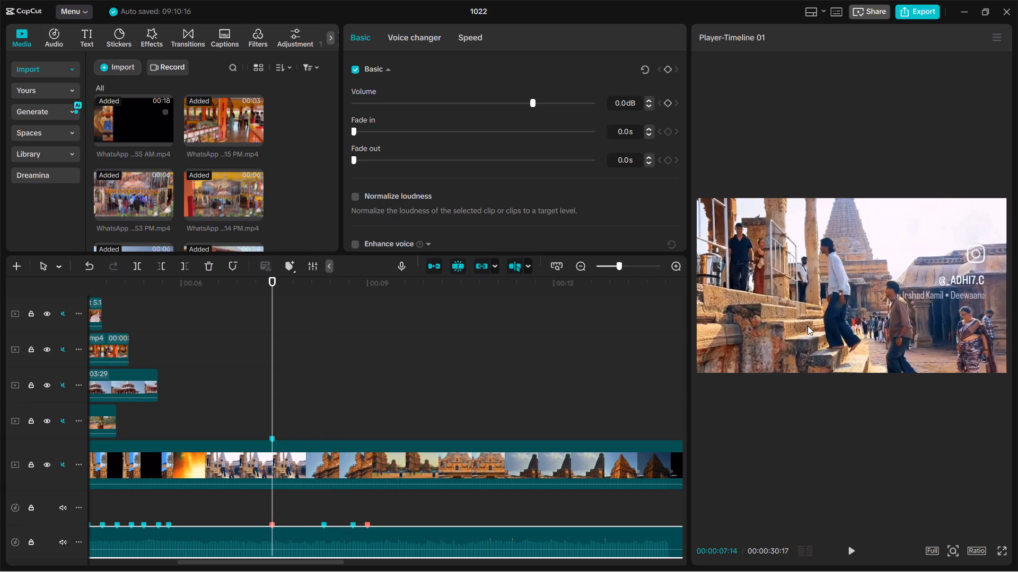
key("Right")
key("Left")
key("Right")
key("Left")
Examine the reference video frame by frame from 00:00:07:14 forward to the 00:00:08:23 marker, comparing the frames around the courtyard cut.
key("Right")
key("Right")
key("Right")
key("Right")
key("Right")
key("Right")
key("Right")
key("Right")
key("Right")
key("Right")
key("Right")
key("Right")
key("Right")
key("Right")
key("Right")
key("Right")
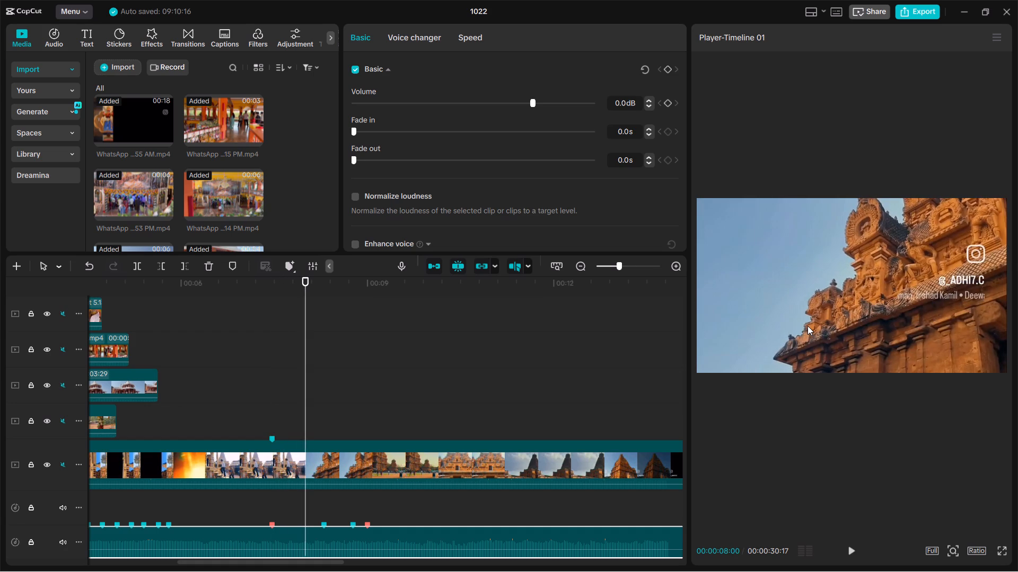
key("Right")
key("Right")
key("Right")
key("Right")
key("Right")
key("Right")
key("Right")
key("Right")
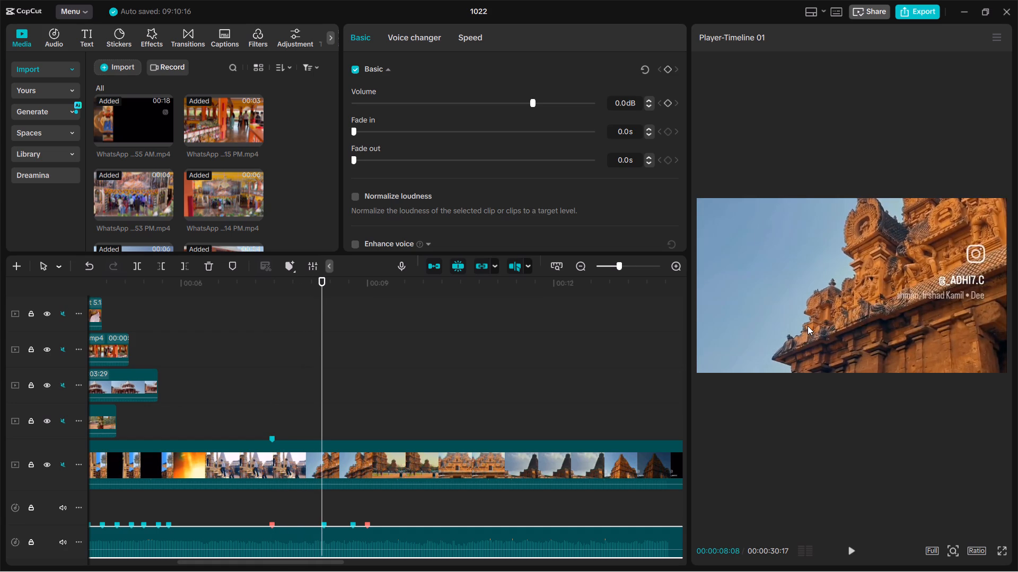
key("Right")
key("Right")
key("Right")
key("Right")
key("Right")
key("Right")
key("Right")
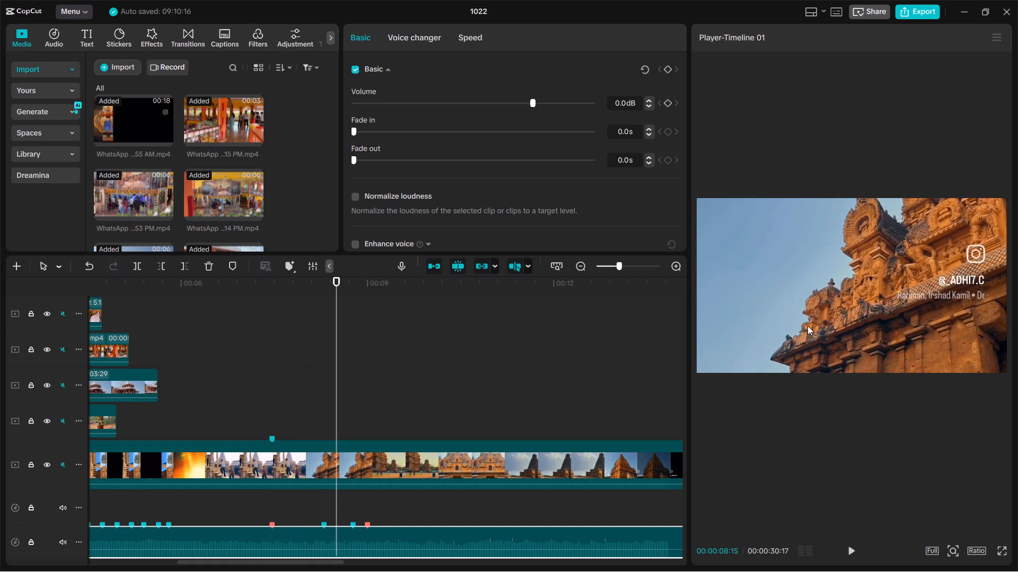
key("Right")
key("Right")
key("Right")
key("Right")
key("Right")
key("Right")
key("Right")
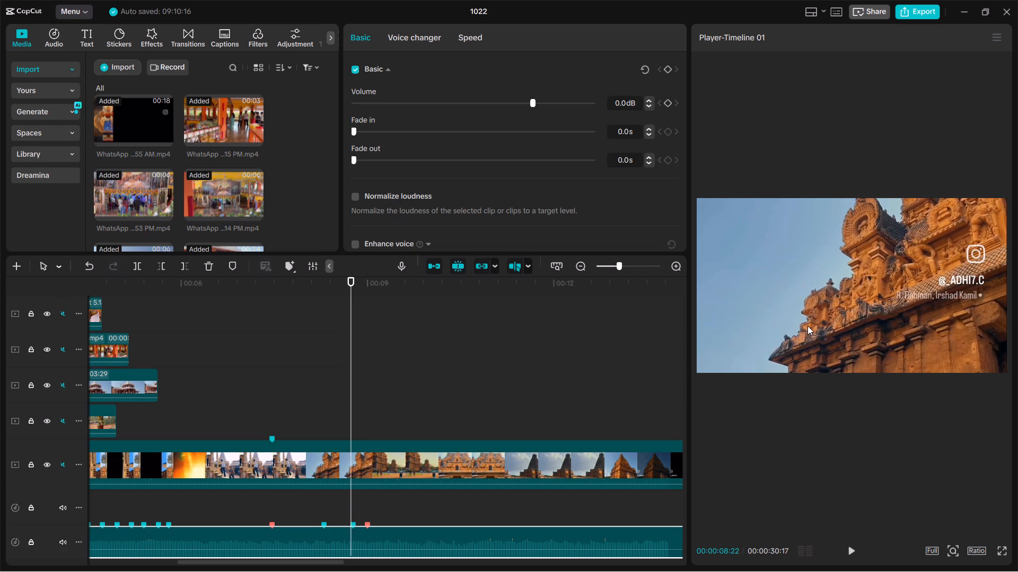
key("Right")
key("Right")
key("Right")
key("Left")
key("Left")
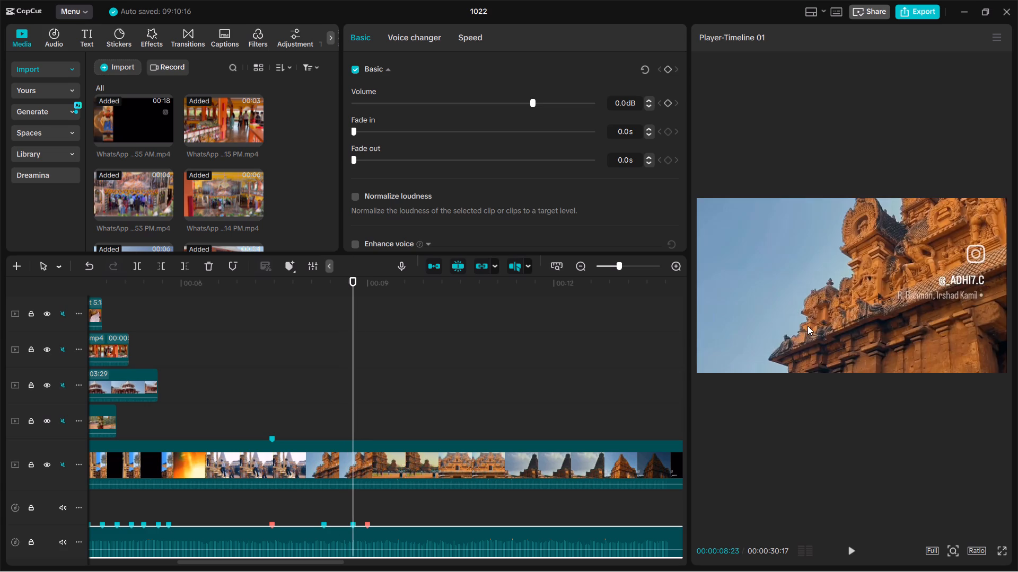
key("Right")
key("Left")
key("Right")
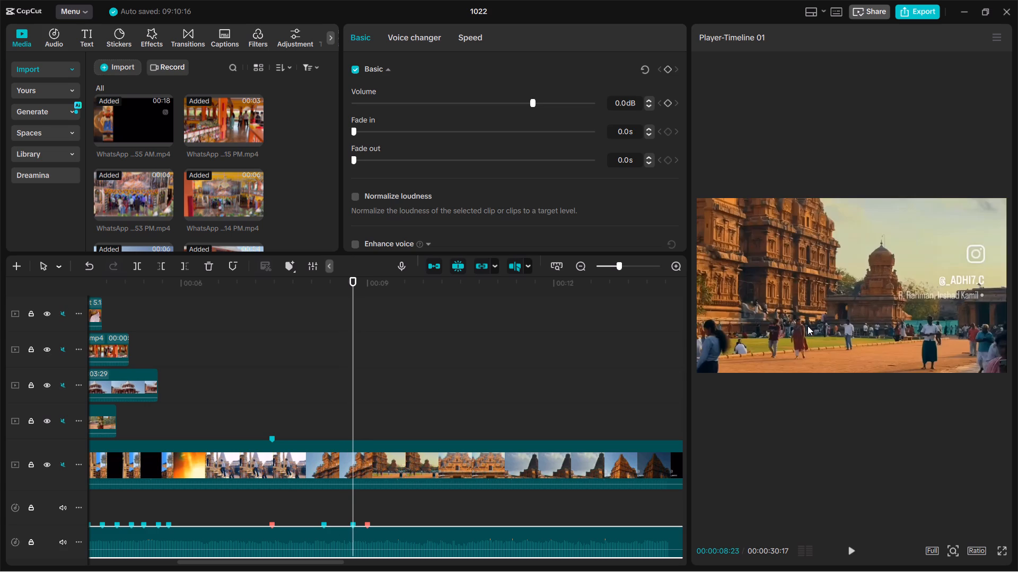
Add a marker at 00:00:09:22 to the 11.47.55 AM audio clip, where the courtyard shot cuts to the carved temple facade.
key("Right")
key("Right")
key("Right")
key("Right")
key("Right")
key("Right")
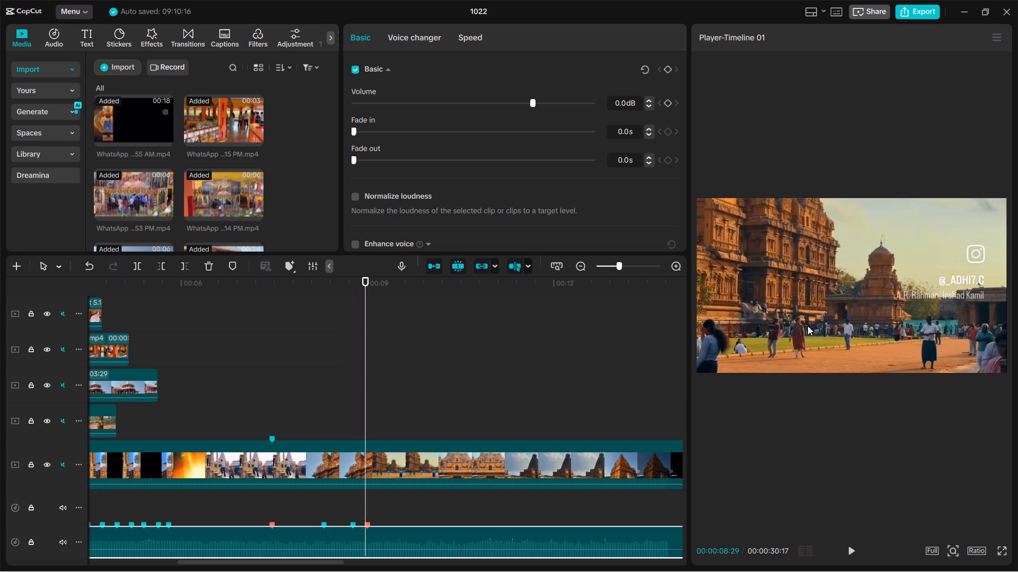
key("Right")
key("Right")
key("Right")
key("Right")
key("Right")
key("Right")
key("Right")
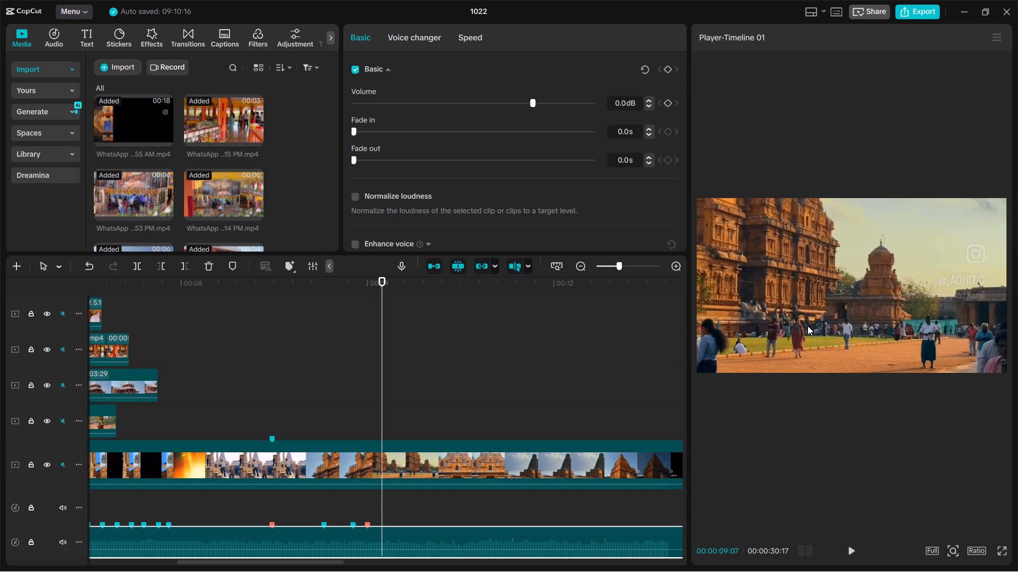
key("Right")
key("Right")
key("Right")
key("Right")
key("Left")
key("Left")
key("Left")
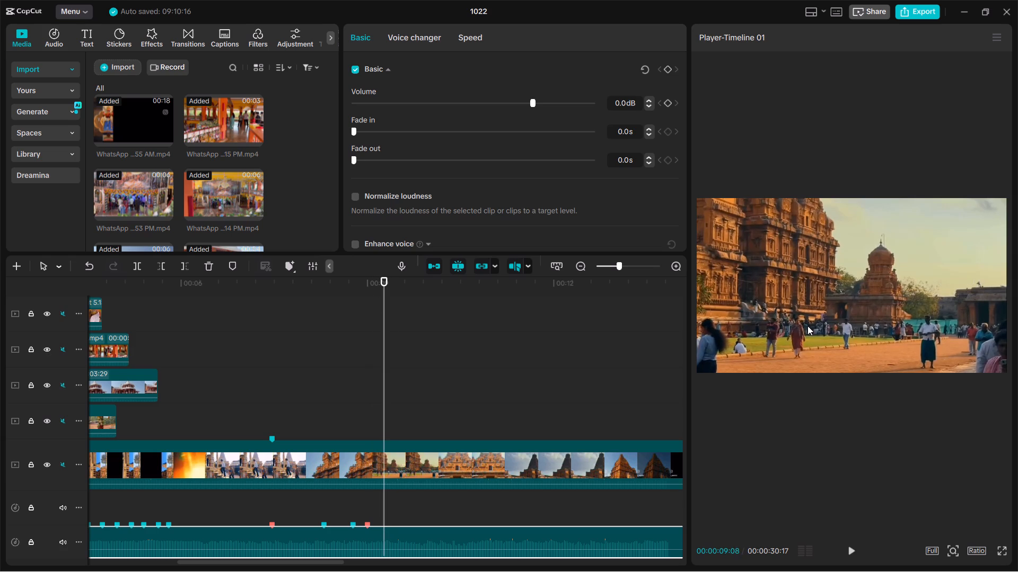
key("Right")
key("Right")
key("Right")
key("Right")
key("Right")
key("Right")
key("Right")
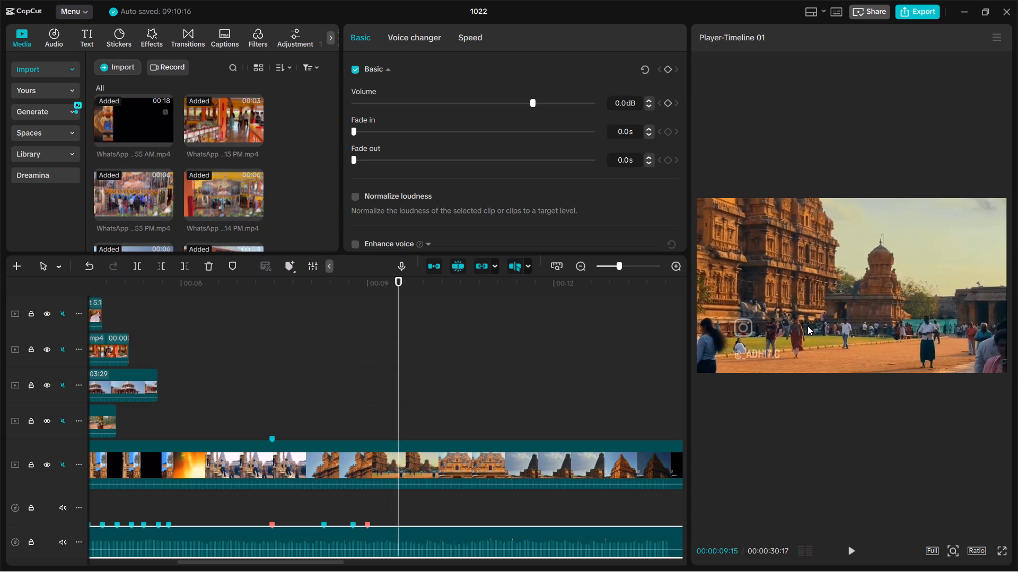
key("Right")
key("Right")
key("Right")
key("Right")
key("Right")
key("Right")
key("Right")
key("Right")
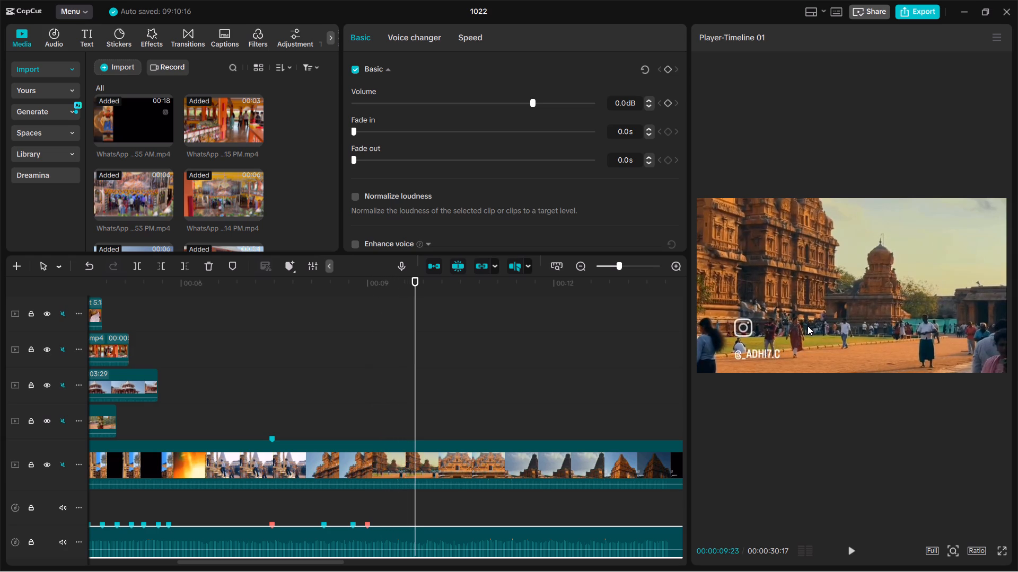
key("Right")
key("Right")
key("Left")
key("Left")
key("Left")
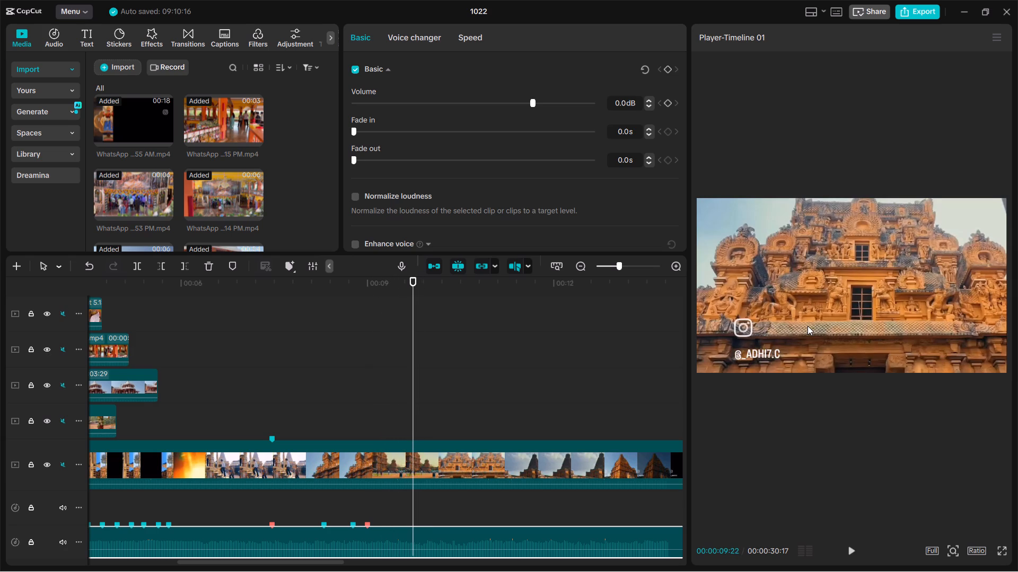
key("Left")
key("Right")
key("Right")
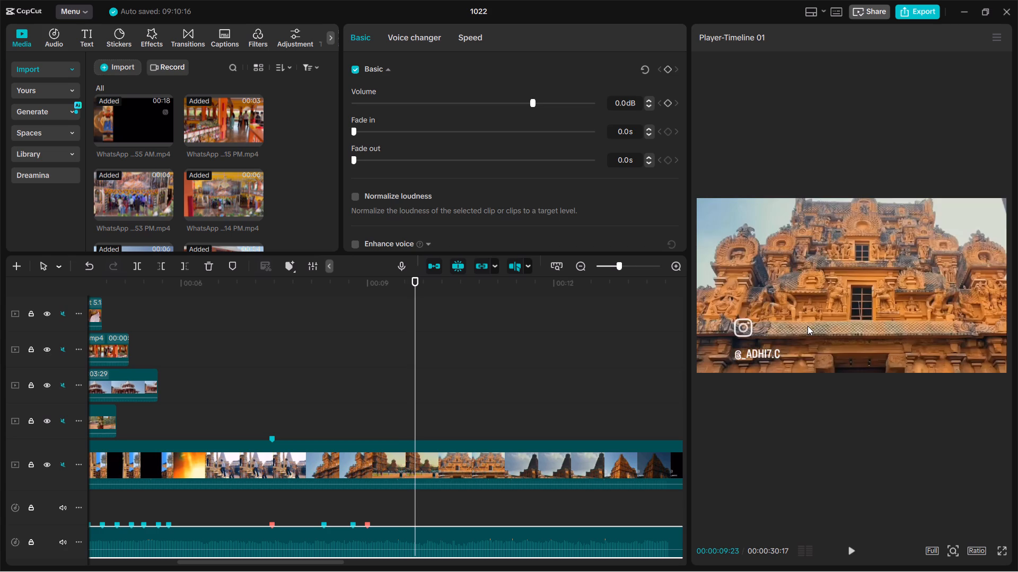
key("Left")
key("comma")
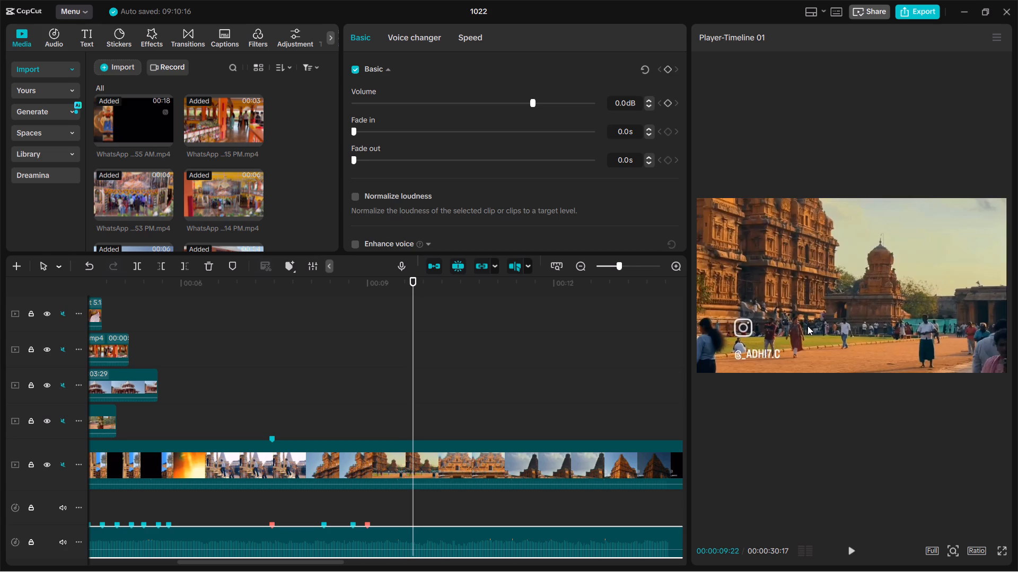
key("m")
Add a marker to the 11.47.55 AM audio clip at 00:00:10:27, where the carved temple facade shot changes to the cloudy-sky tower.
key("Right")
key("Right")
key("Right")
key("Right")
key("Right")
key("Right")
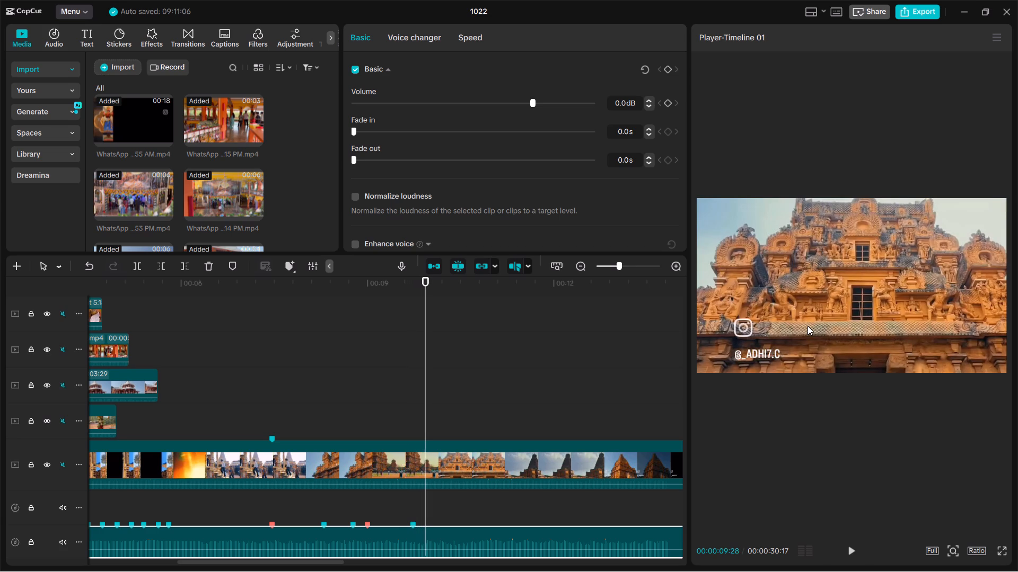
key("Right")
key("Right")
key("Right")
key("Right")
key("Right")
key("Right")
key("Right")
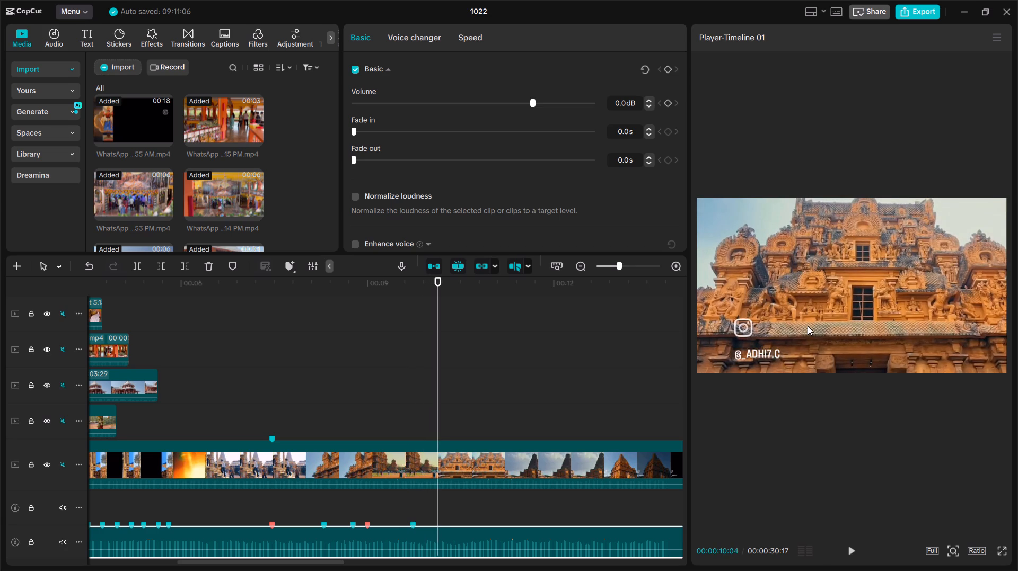
key("Right")
key("Right")
key("Right")
key("Right")
key("Right")
key("Right")
key("Right")
key("Right")
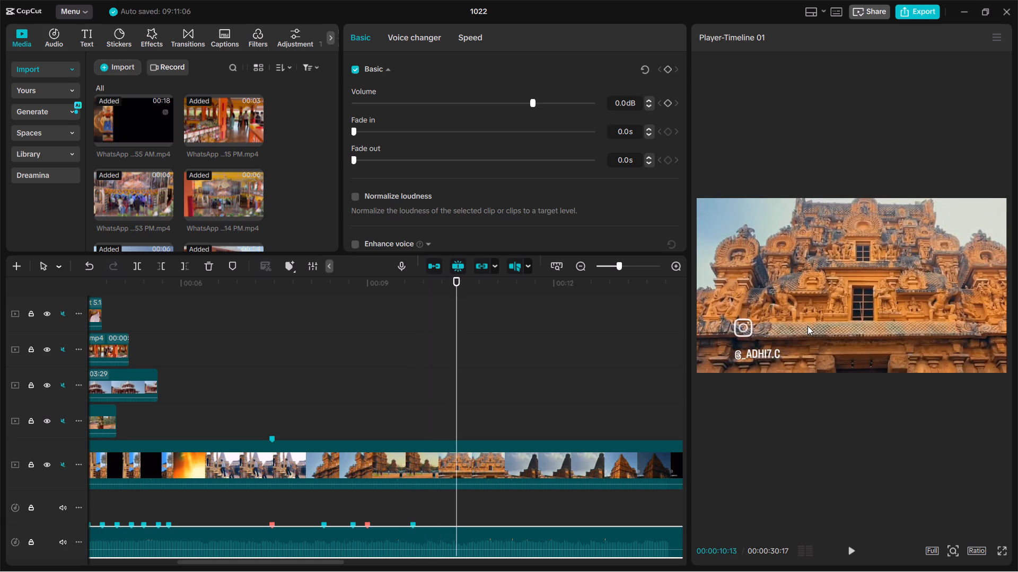
key("Right")
key("Right")
key("Right")
key("Right")
key("Right")
key("Right")
key("Right")
key("Right")
key("Right")
key("Right")
key("Right")
key("Right")
key("Right")
key("Right")
key("Right")
key("Right")
key("Right")
key("Right")
key("Right")
key("Right")
key("Right")
key("Right")
key("Right")
key("Right")
key("Right")
key("Right")
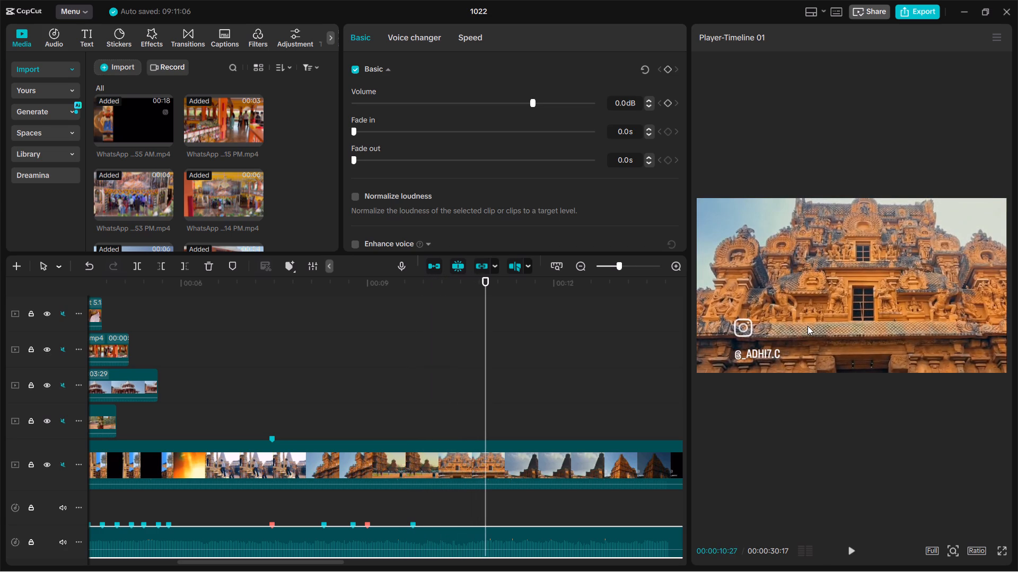
key("Left")
key("Left")
key("Left")
key("Left")
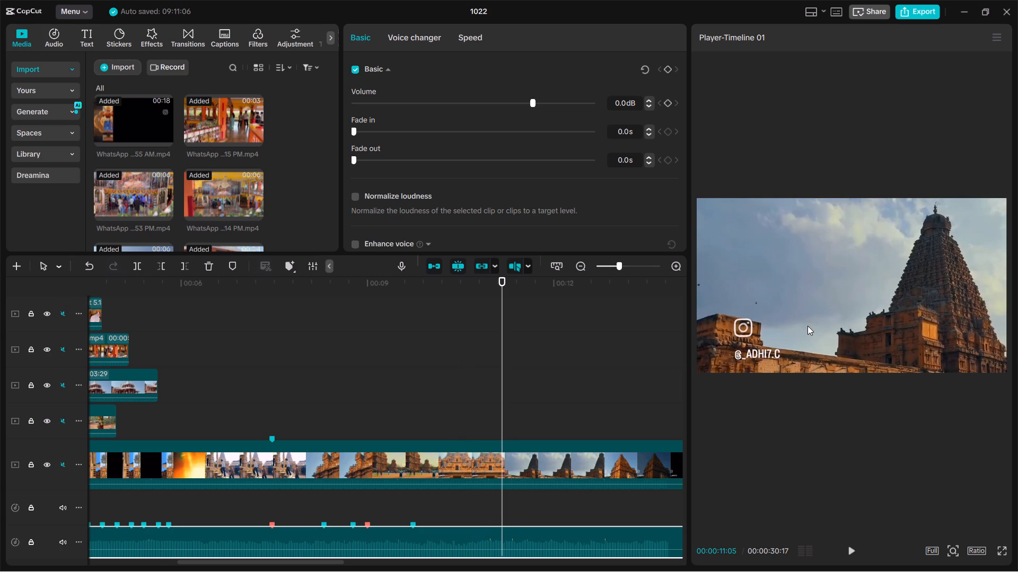
key("Left")
key("Left")
key("Left")
key("Left")
key("Left")
key("Left")
key("Left")
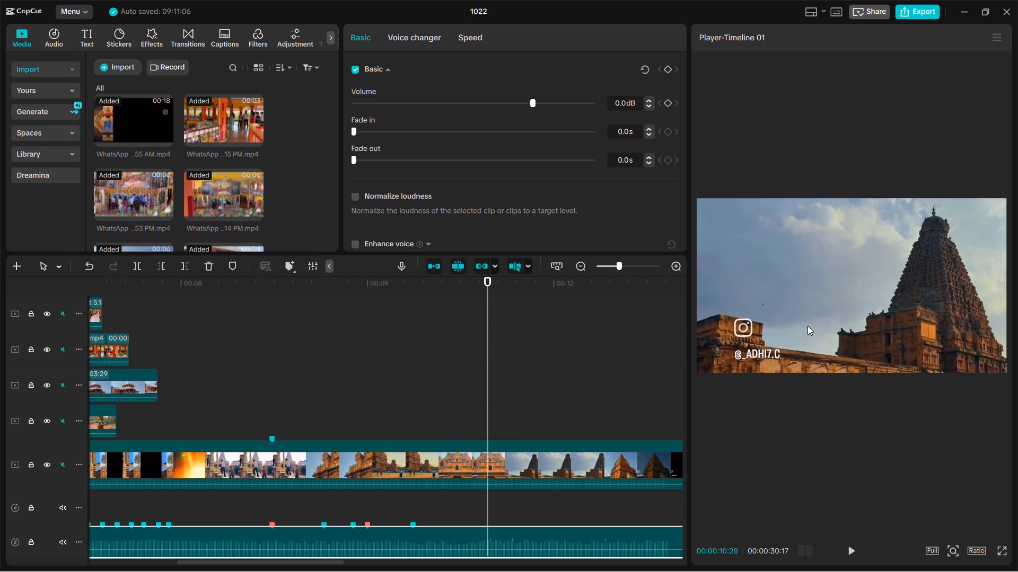
key("Left")
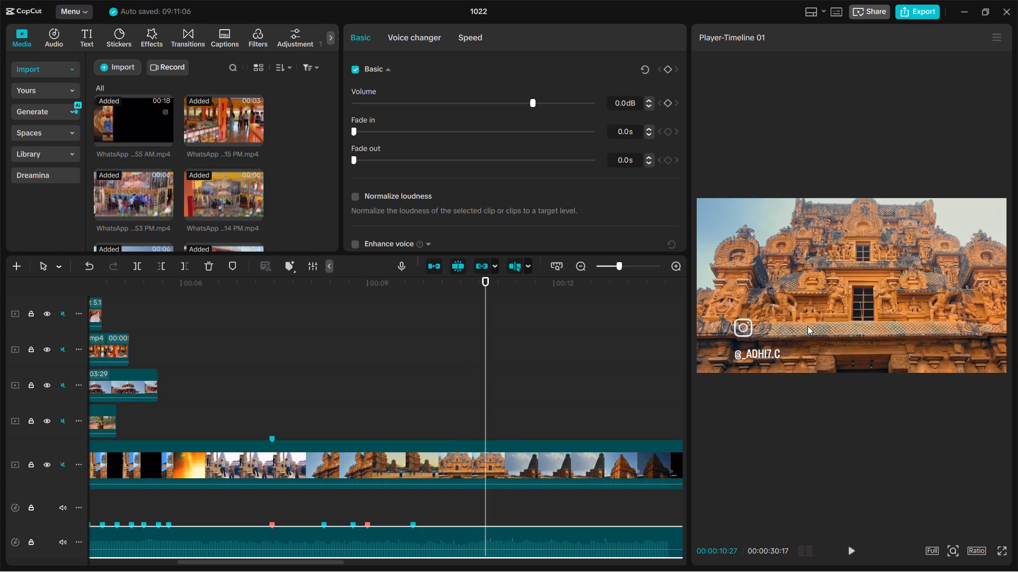
key("m")
Add a marker to the audio clip at 00:00:12:05, where the cloudy-sky tower shot changes to the blue-sky tower.
key("Right")
key("Right")
key("Right")
key("Right")
key("Right")
key("Right")
key("Right")
key("Right")
key("Right")
key("Right")
key("Right")
key("Right")
key("Right")
key("Right")
key("Right")
key("Right")
key("Right")
key("Right")
key("Right")
key("Right")
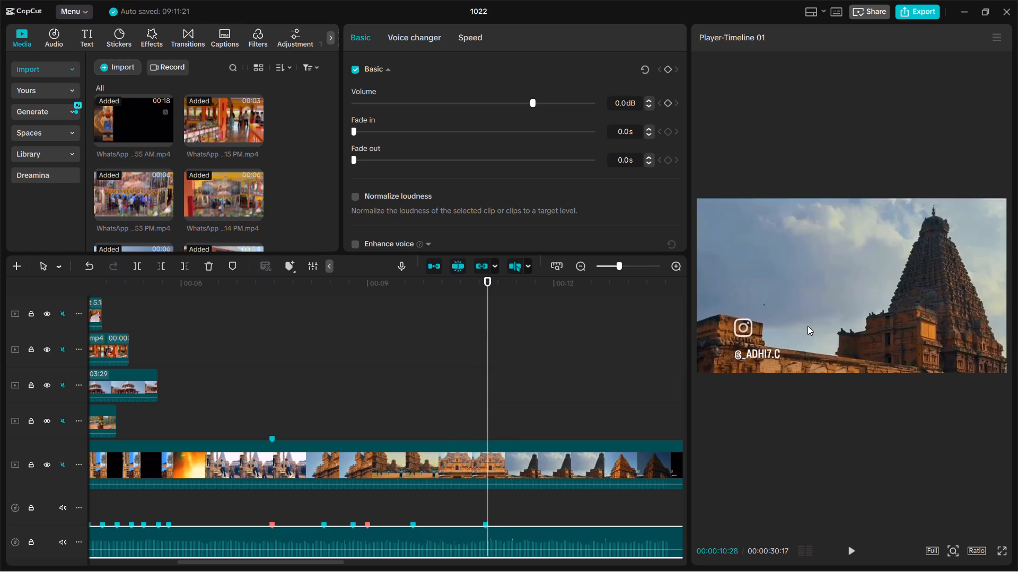
key("Left")
key("Left")
key("Left")
key("Left")
key("Left")
key("Left")
key("Left")
key("Left")
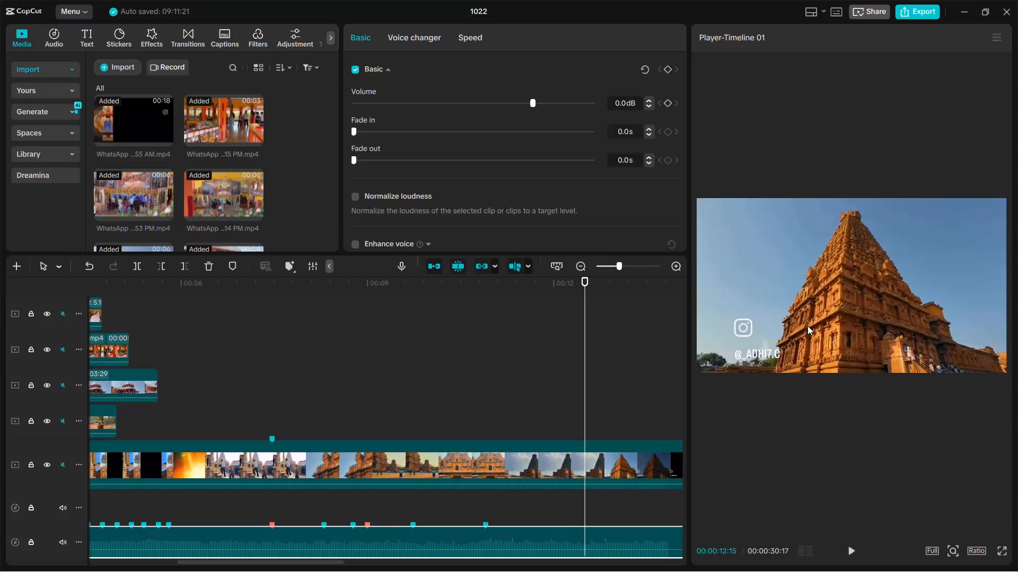
key("Left")
key("Left")
key("Left")
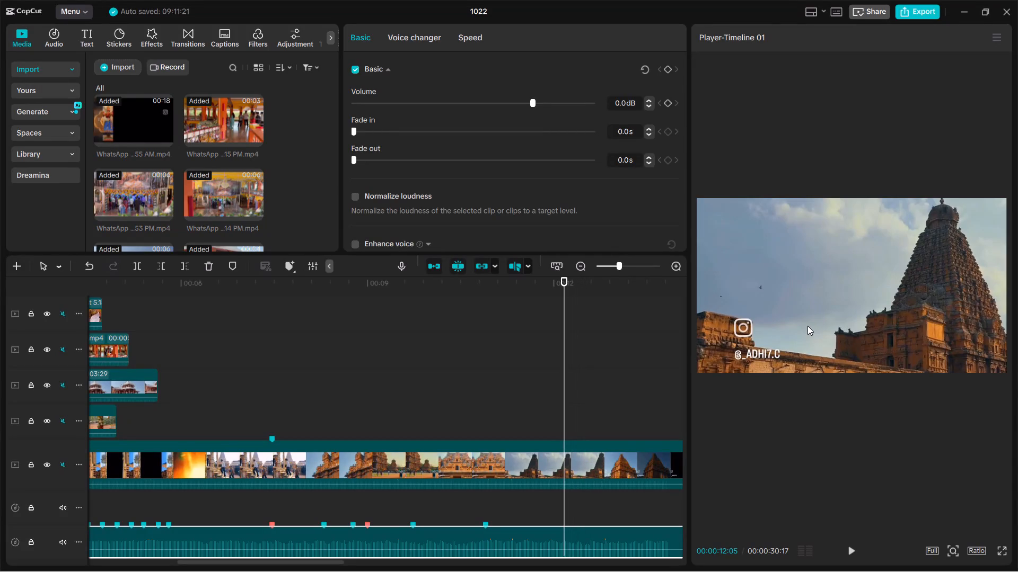
key("m")
Examine the rest of the reference video frame by frame from 00:00:12:05 to 00:00:14:10, checking the final tower shot through to the Instagram end card.
key("Right")
key("Right")
key("Right")
key("Right")
key("Right")
key("Right")
key("Right")
key("Right")
key("Right")
key("Right")
key("Right")
key("Right")
key("Right")
key("Right")
key("Right")
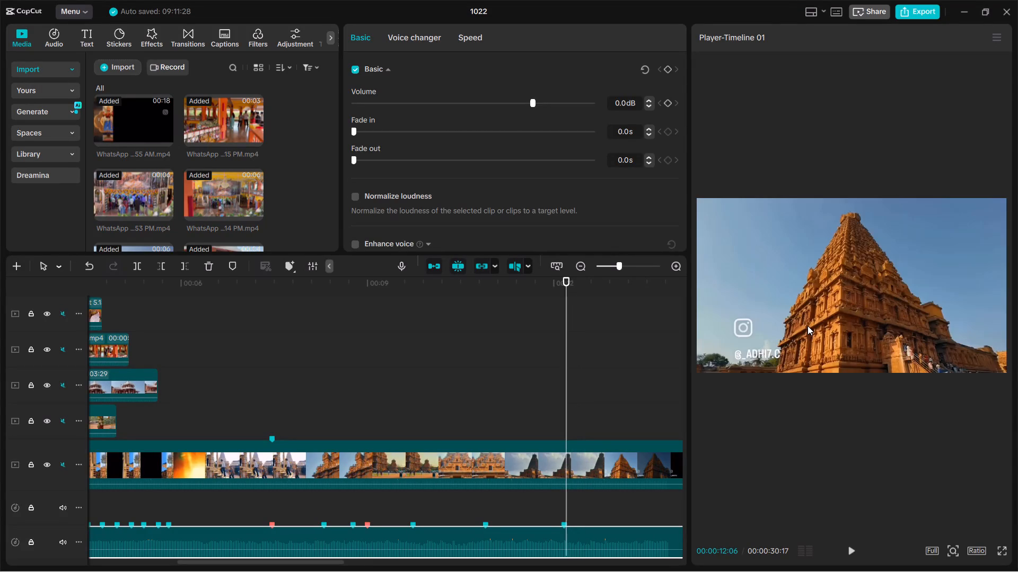
key("Right")
key("Right")
key("Right")
key("Right")
key("Right")
key("Right")
key("Right")
key("Right")
key("Right")
key("Right")
key("Right")
key("Right")
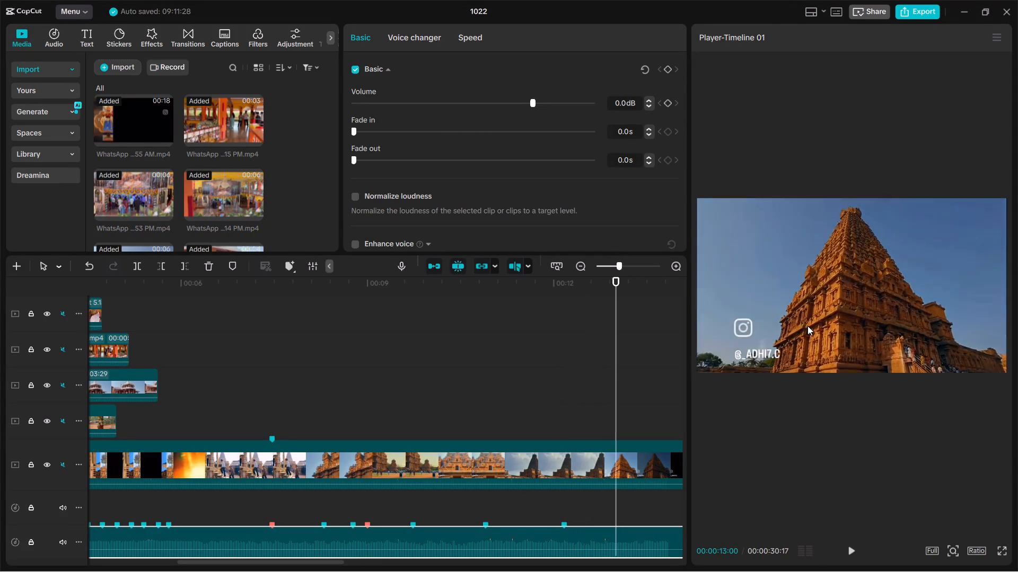
key("Right")
key("Right")
key("Right")
key("Right")
key("Right")
key("Right")
key("Right")
key("Right")
key("Right")
key("Right")
key("Right")
key("Right")
key("Right")
key("Right")
key("Right")
key("Right")
key("Right")
key("Right")
key("Right")
key("Right")
key("Right")
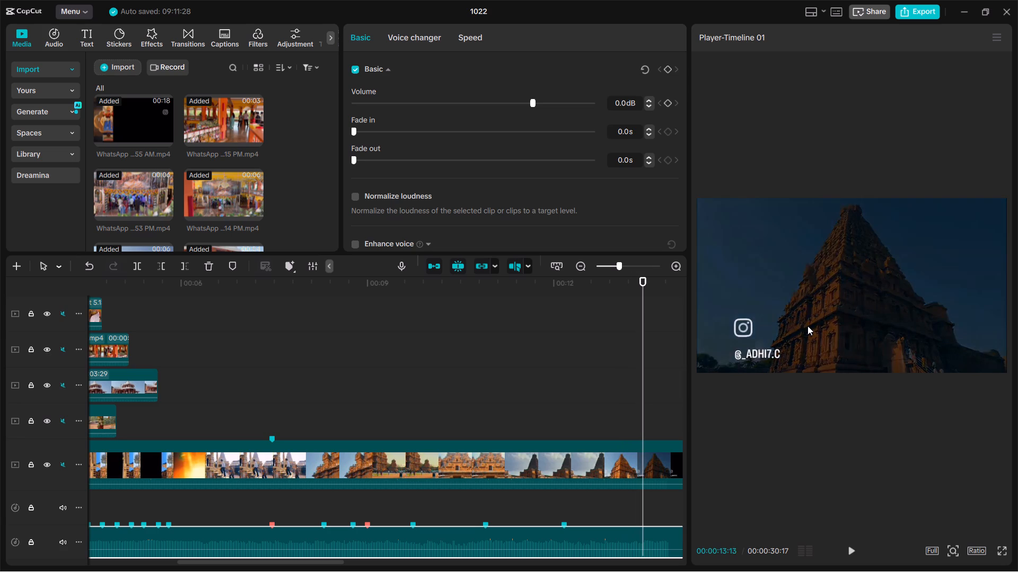
key("Right")
key("Right")
key("Right")
key("Right")
key("Right")
key("Right")
key("Right")
key("Right")
key("Right")
key("Right")
key("Right")
key("Right")
key("Right")
key("Right")
key("Right")
key("Right")
key("Right")
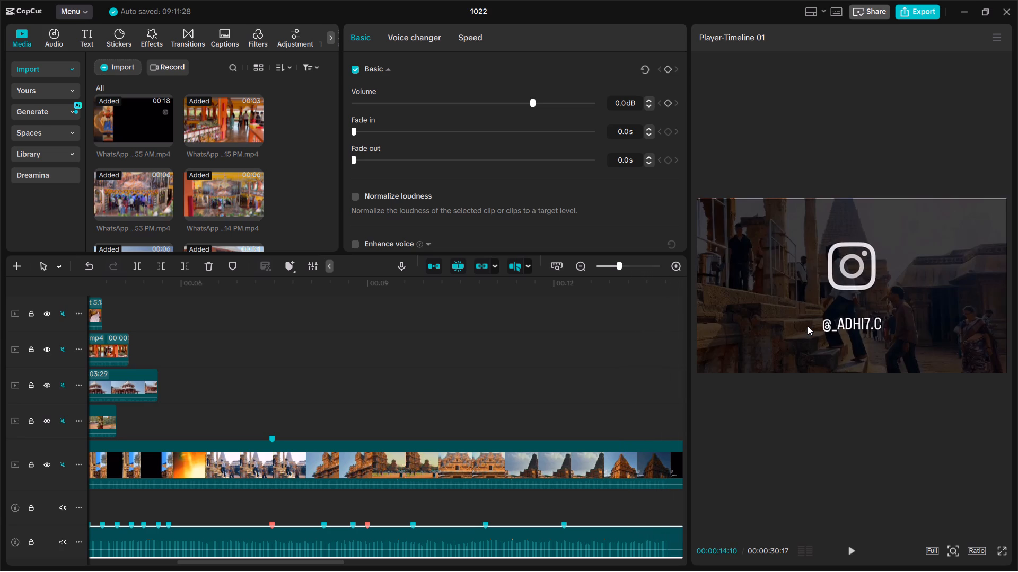
Delete the 11.47.55 AM reference video clip, including its Instagram end card, from the main track while keeping its audio.
scroll(589, 376, "left", 1)
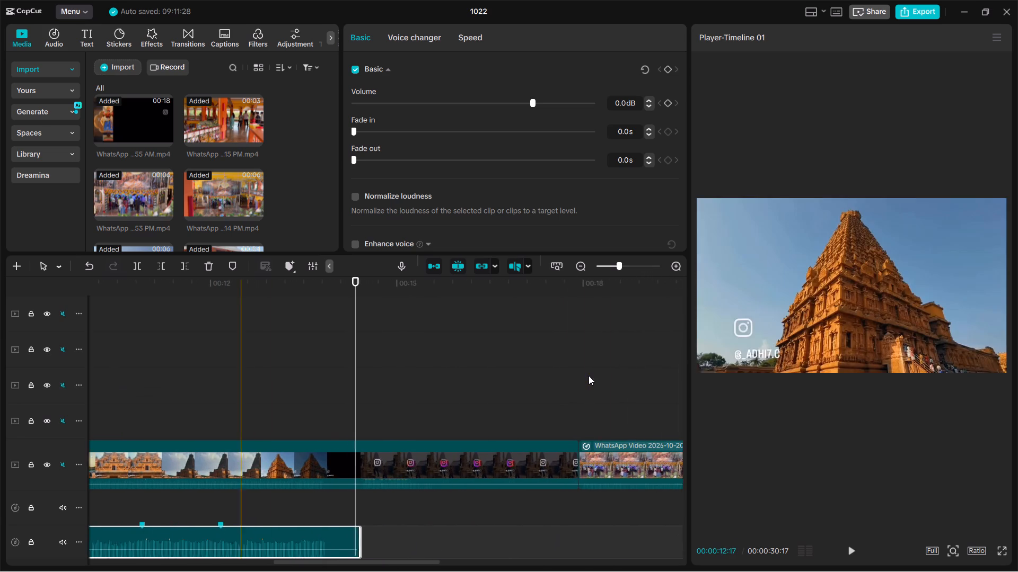
scroll(589, 376, "left", 1)
left_click(375, 461)
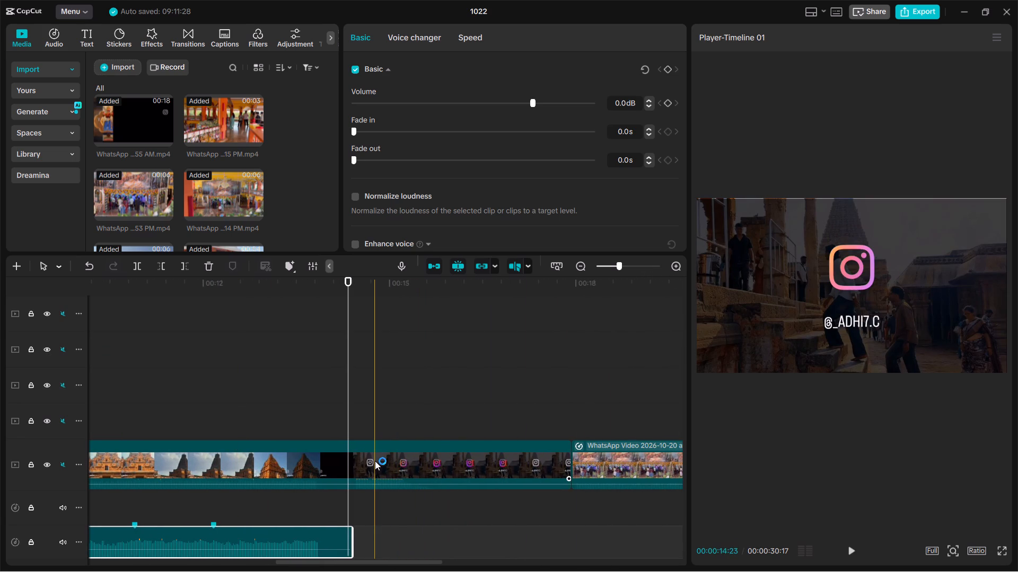
key("Delete")
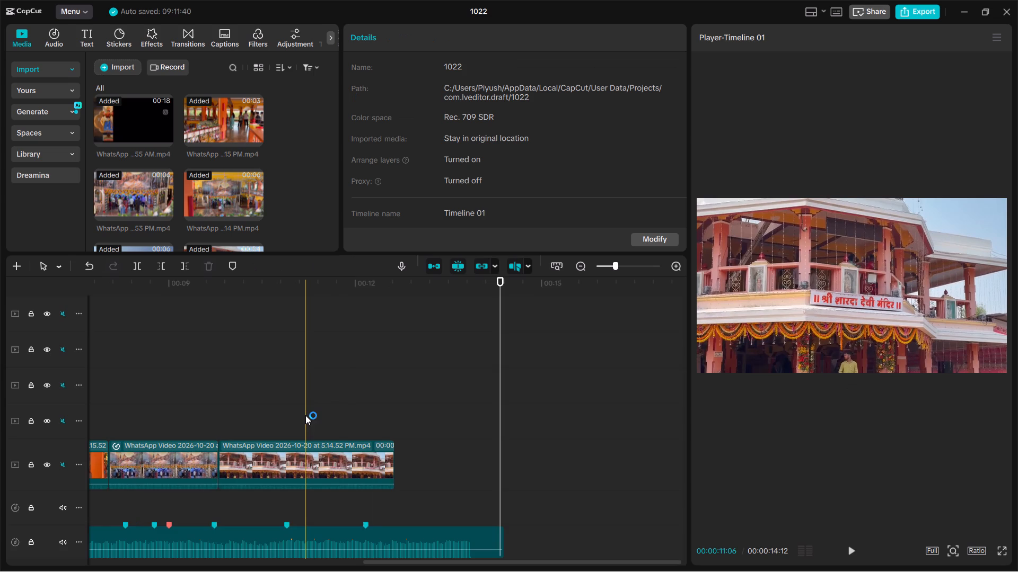
Change the colour of the audio clip's marker at 00:00:08:09 to green.
scroll(305, 415, "right", 1)
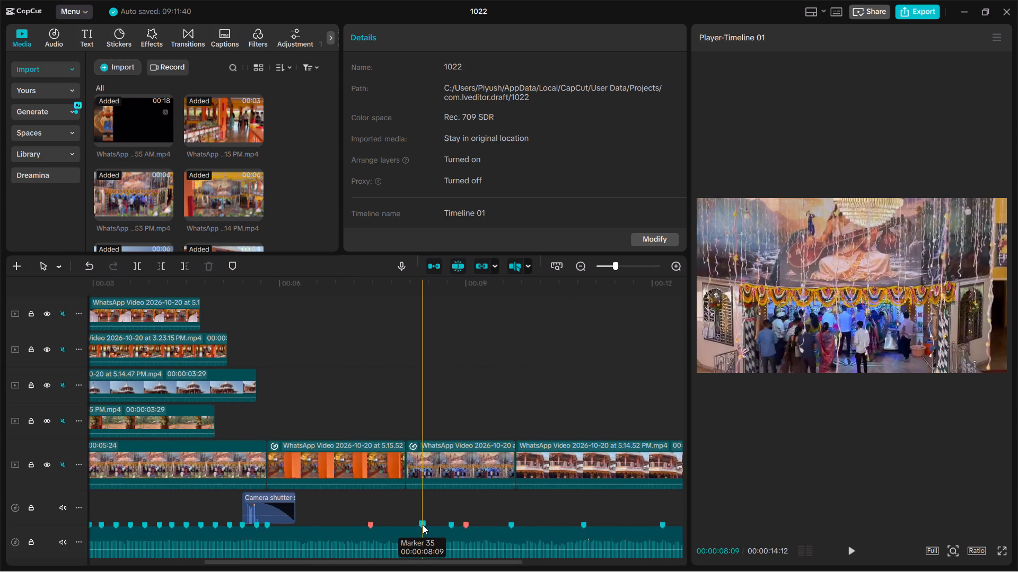
left_click(423, 525)
right_click(423, 525)
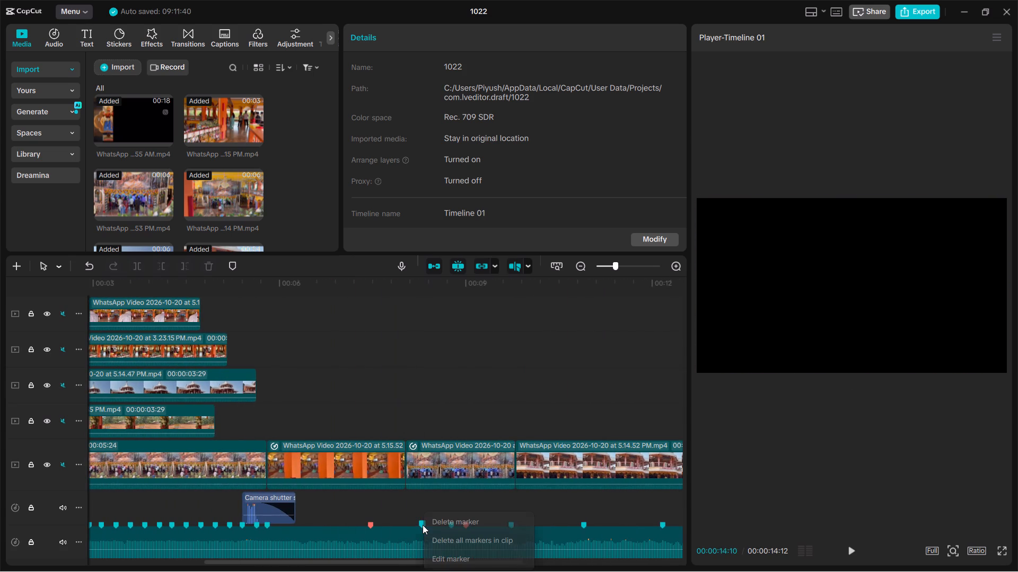
left_click(445, 557)
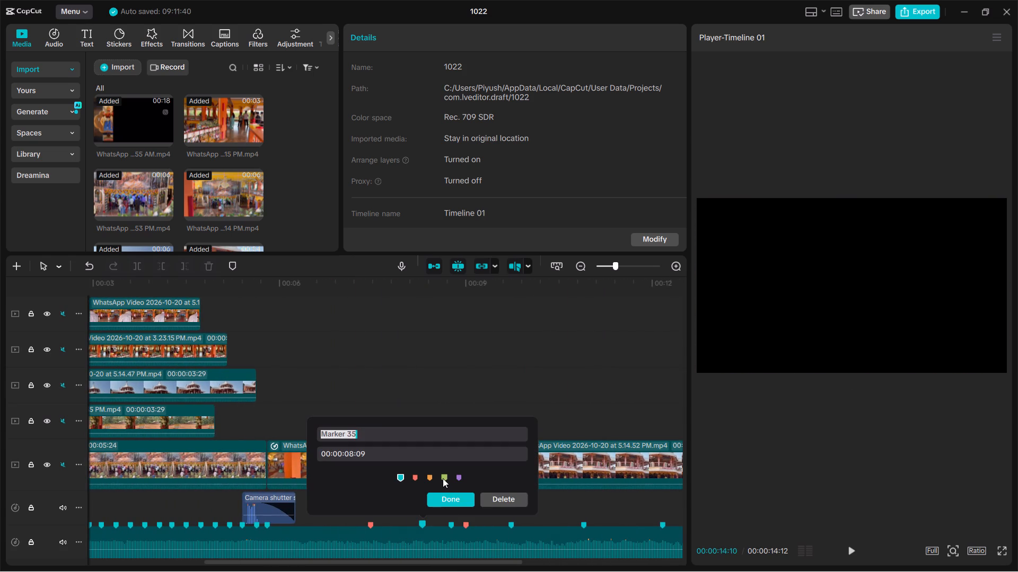
left_click(443, 478)
Change the colour of the red marker at 00:00:07:14 on the audio clip to cyan.
left_click(367, 526)
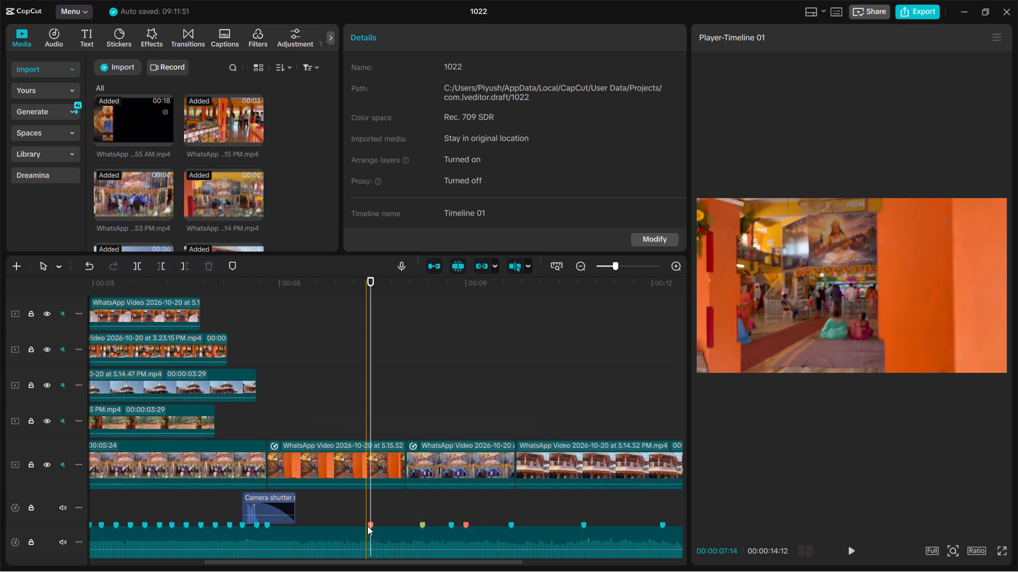
left_click(370, 526)
right_click(370, 526)
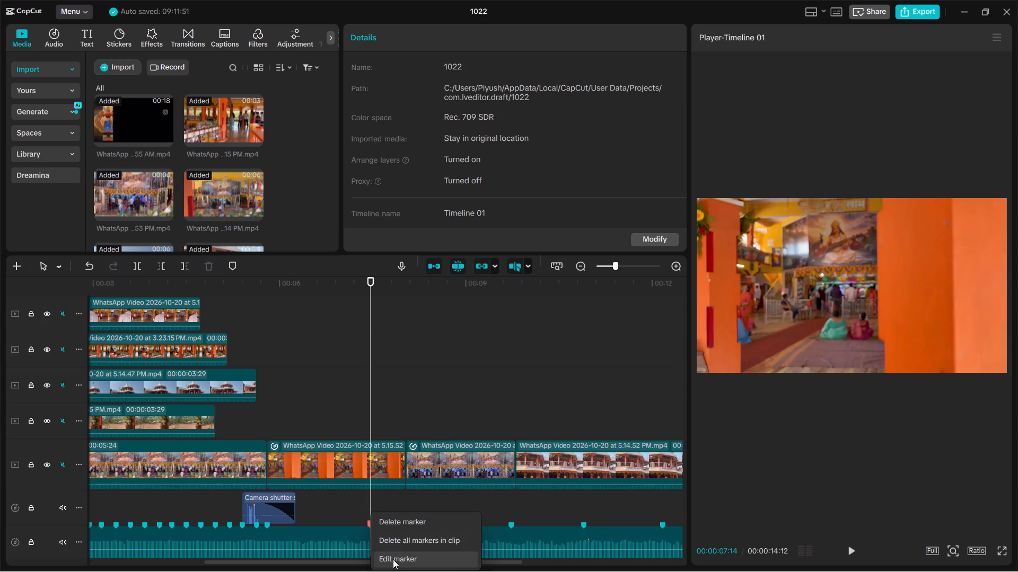
left_click(393, 559)
left_click(350, 475)
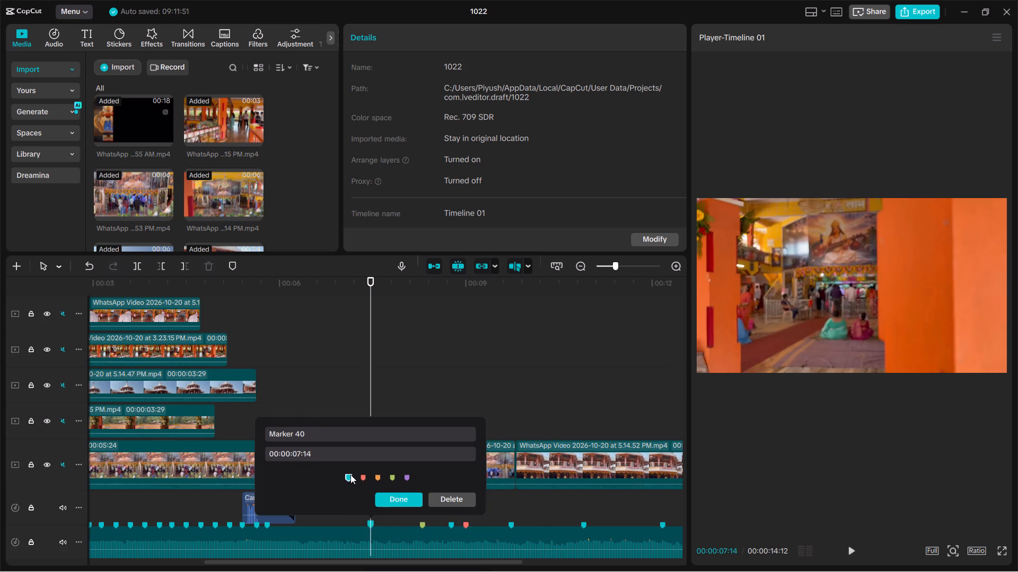
left_click(407, 497)
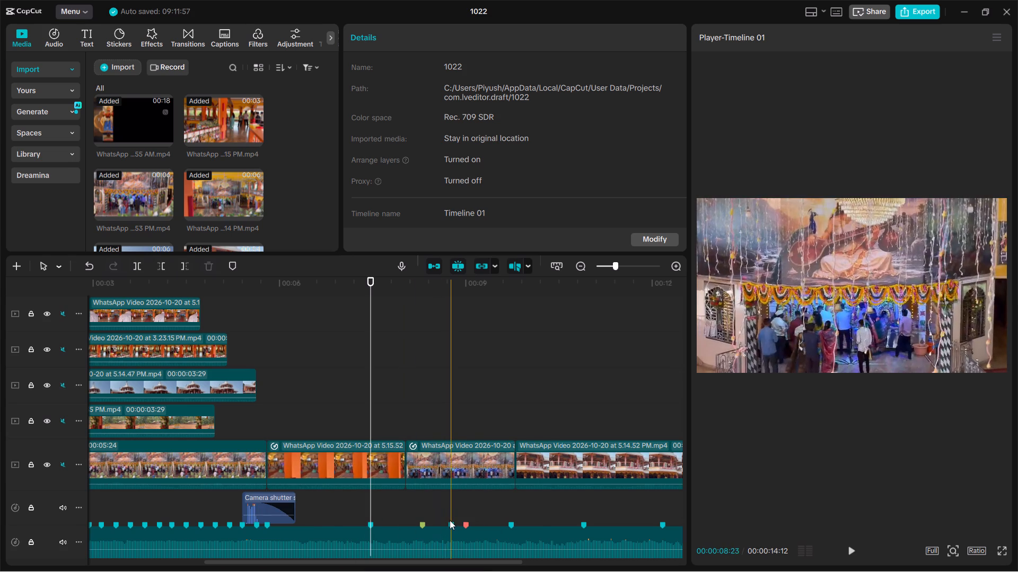
Delete the red marker at 00:00:09:00 from the audio clip.
left_click(463, 525)
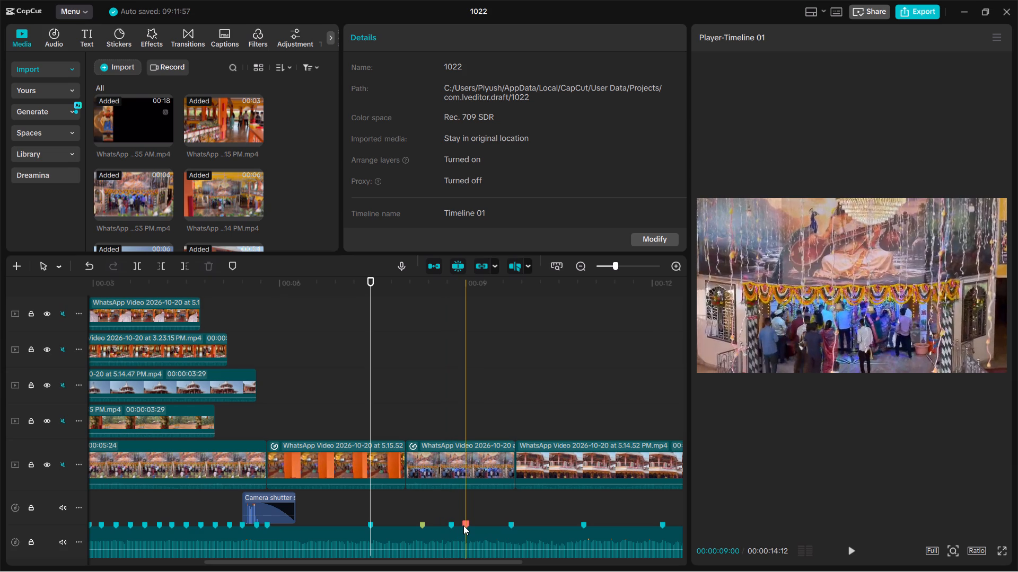
left_click(464, 525)
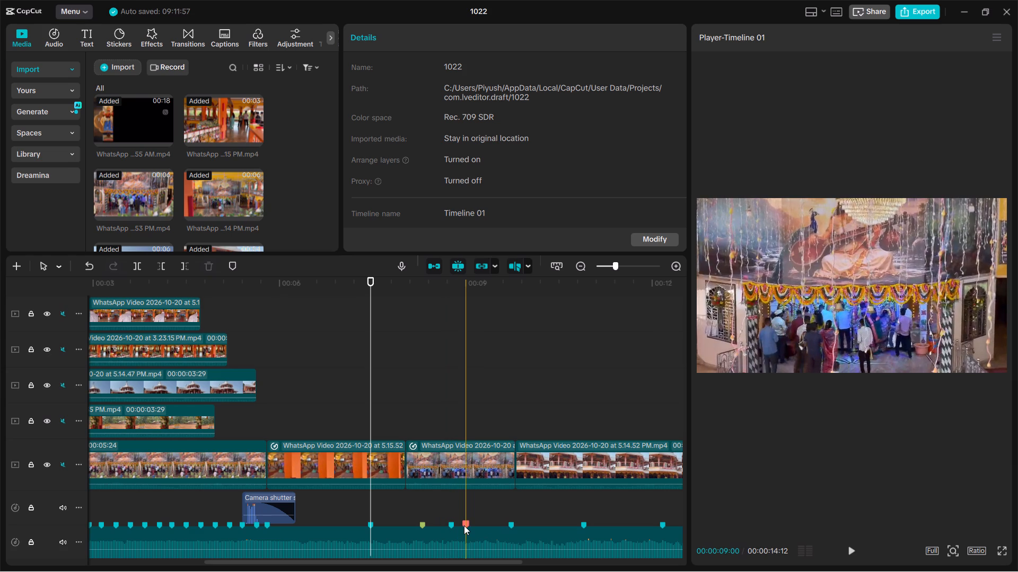
left_click(464, 525)
right_click(464, 525)
left_click(485, 520)
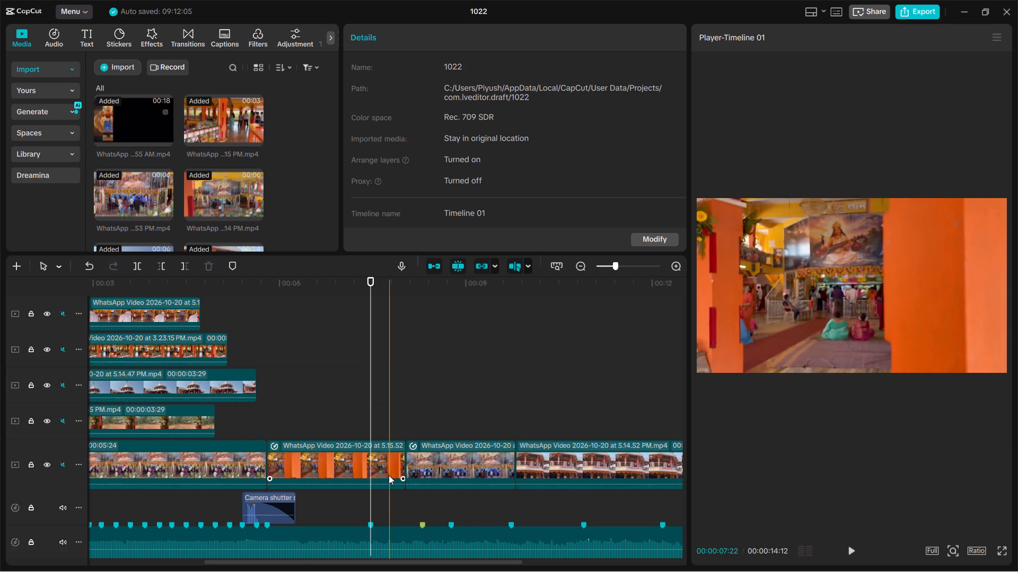
Trim away the beginning of the 5.15.52 PM orange-pillar clip up to 00:00:06:20.
left_click(384, 459)
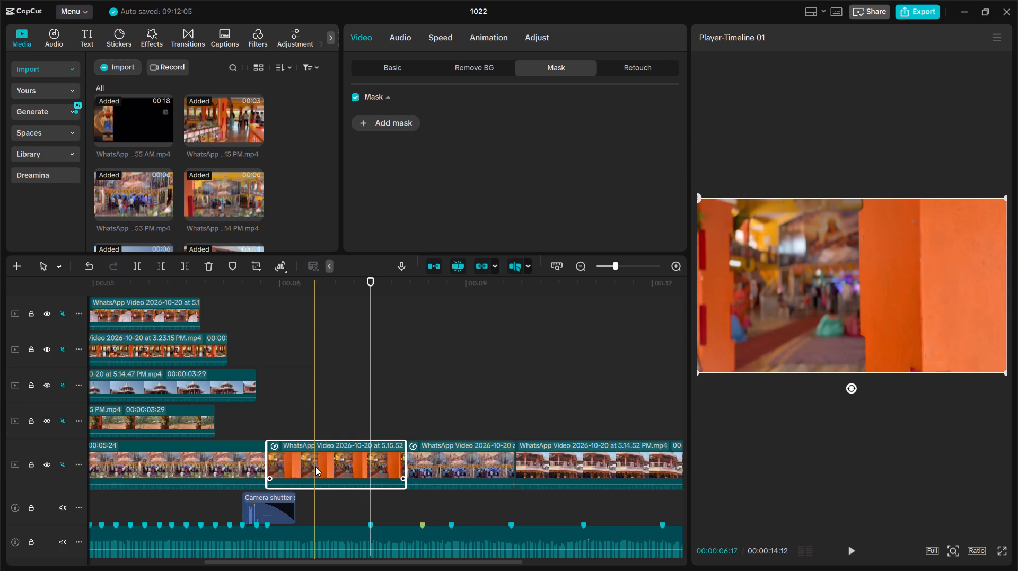
left_click(320, 467)
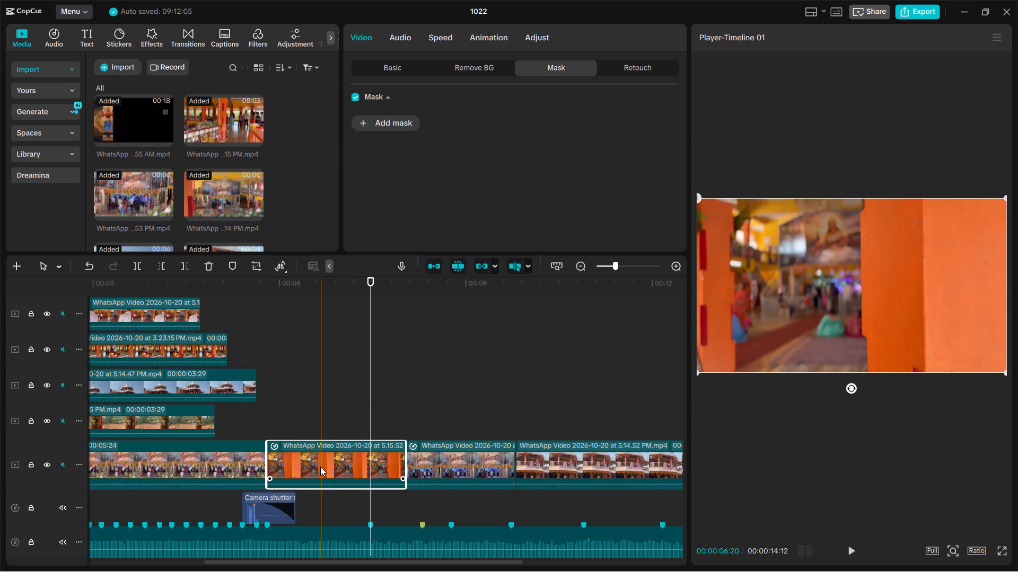
left_click(320, 467)
left_click(320, 467)
key("q")
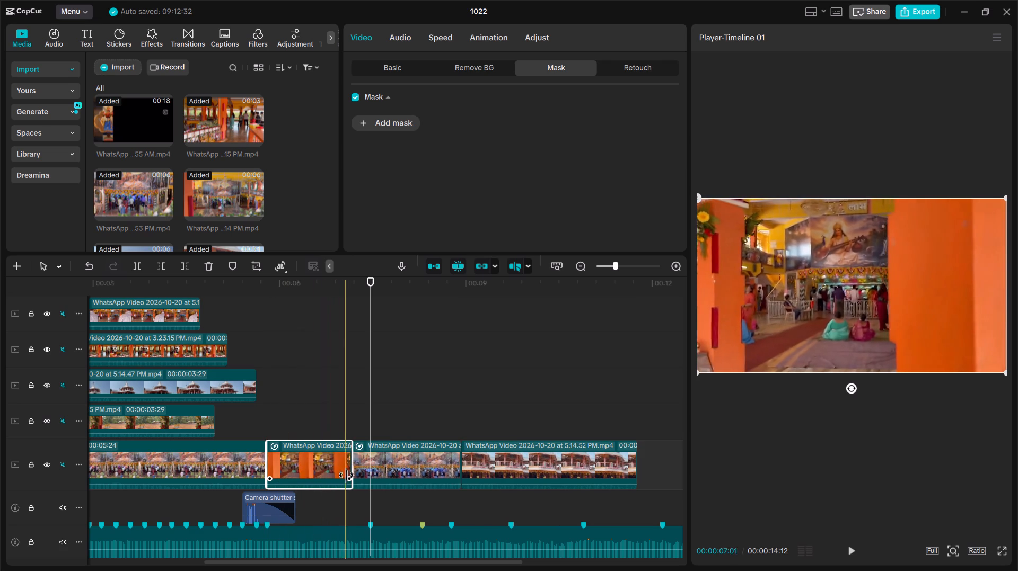
Play back the edit from 00:00:04:10, and again from near the start to past the last clip, checking the cuts against the music markers.
left_click(177, 462)
key("space")
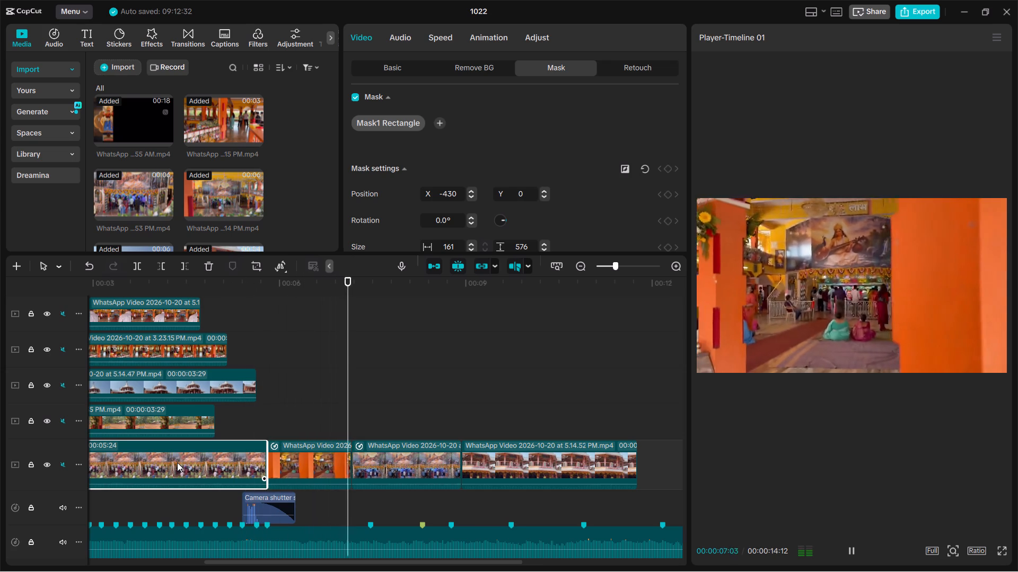
key("space")
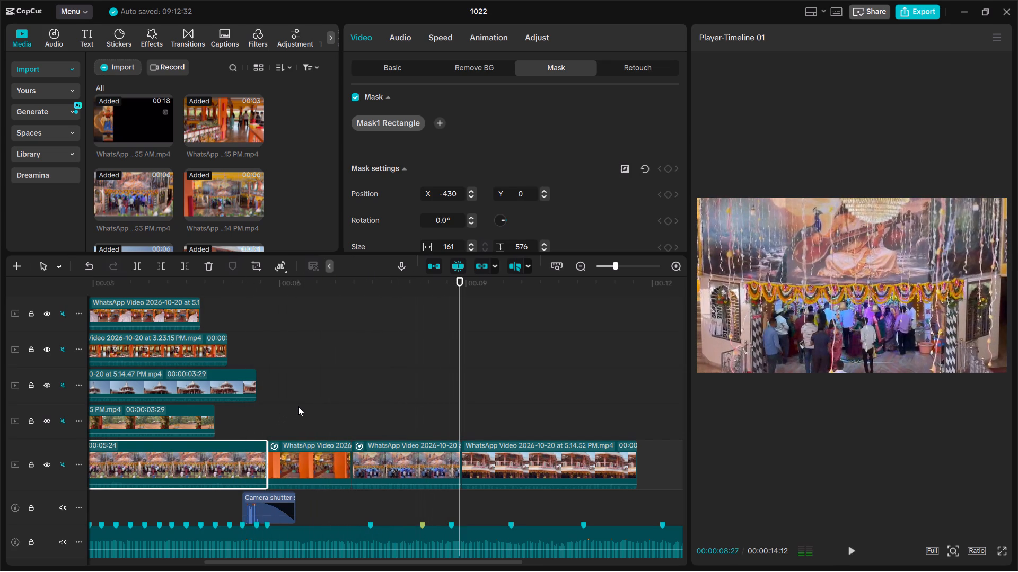
scroll(298, 406, "right", 1)
left_click(178, 371)
key("space")
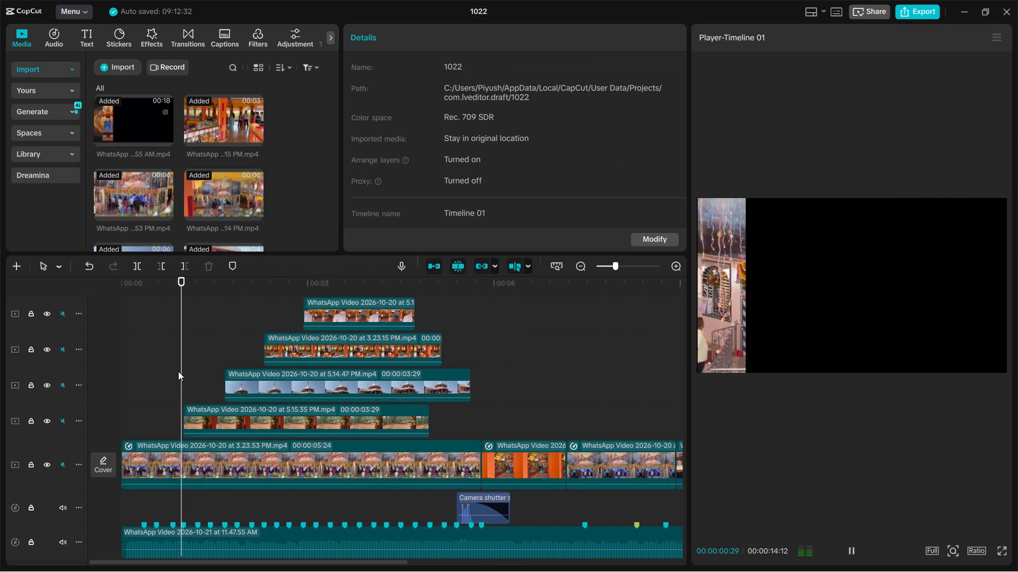
key("space")
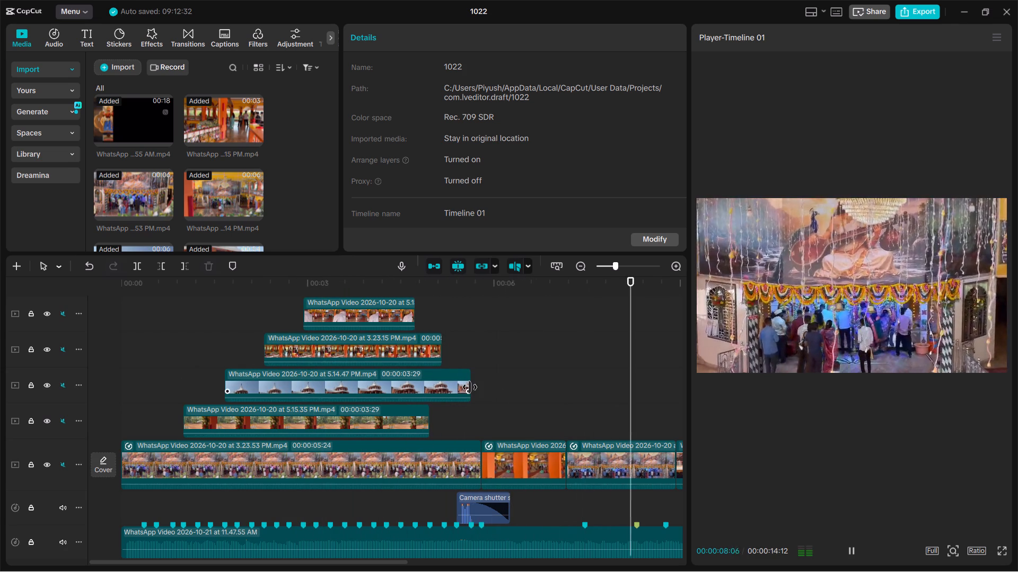
scroll(515, 388, "left", 1)
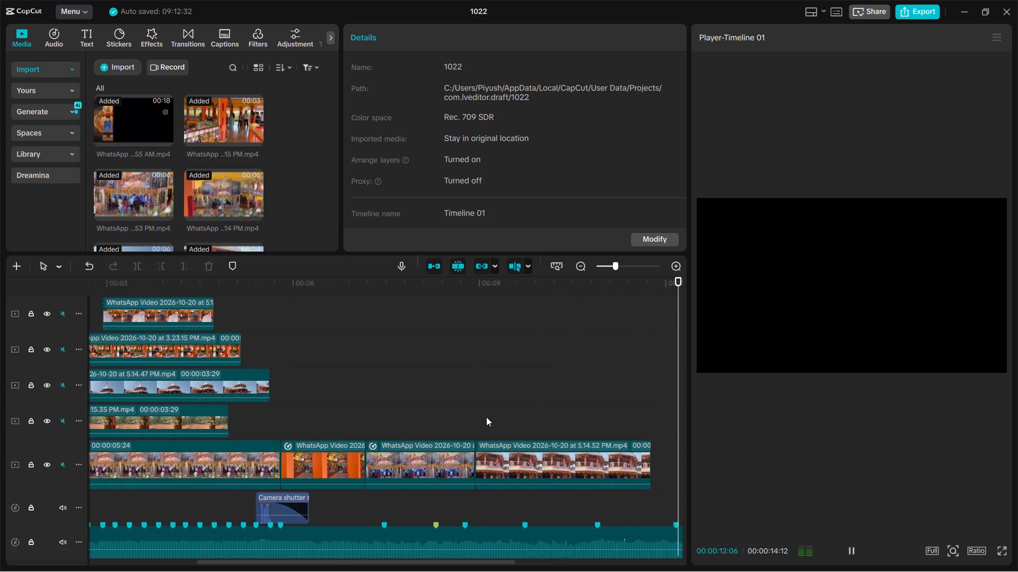
key("space")
scroll(486, 417, "right", 1)
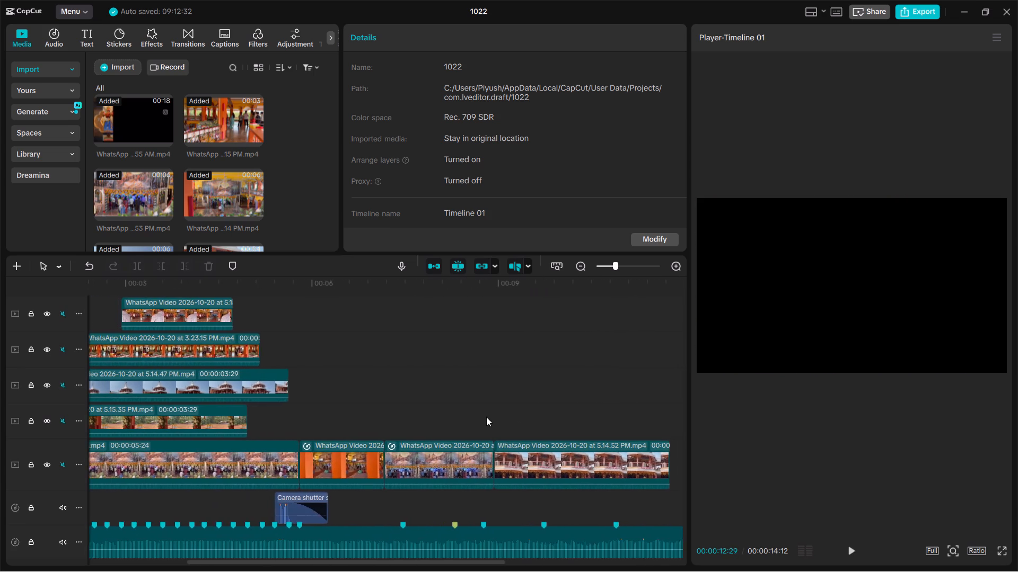
scroll(486, 417, "right", 1)
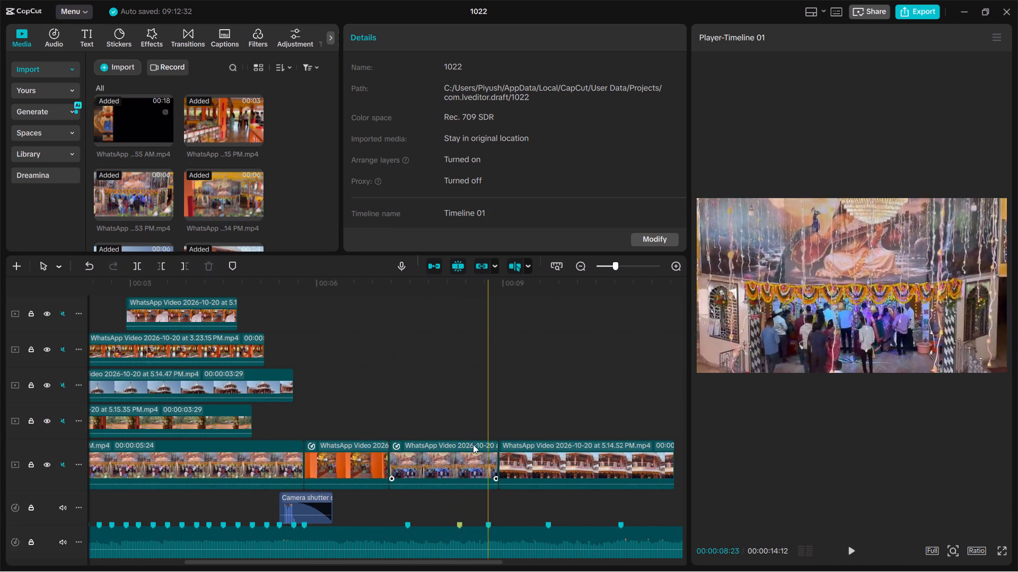
Play back the orange-pillar clip and the decorated-hall clip after it up to 00:00:08:25, checking the cut between them.
scroll(328, 410, "right", 1)
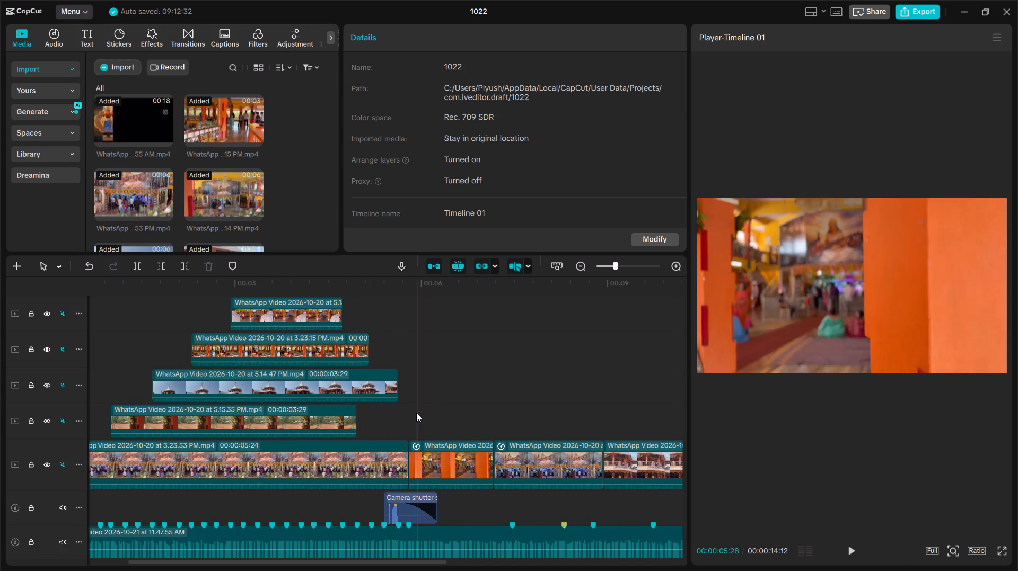
scroll(497, 419, "left", 1)
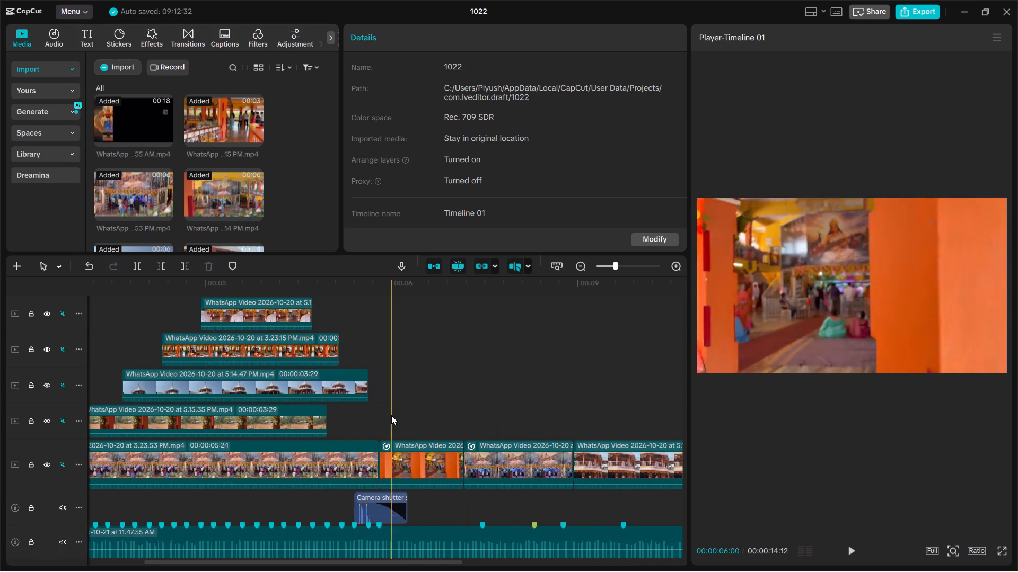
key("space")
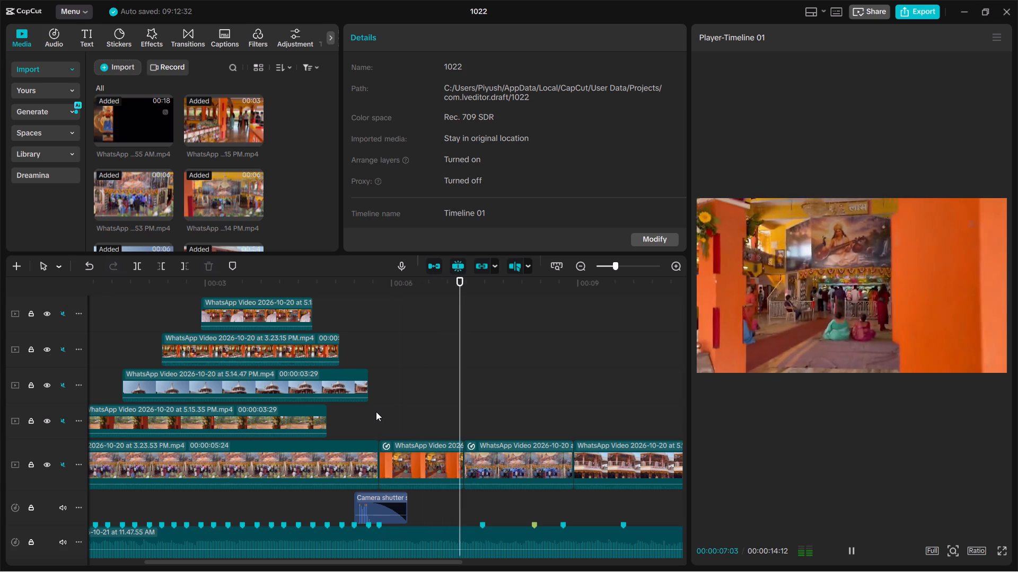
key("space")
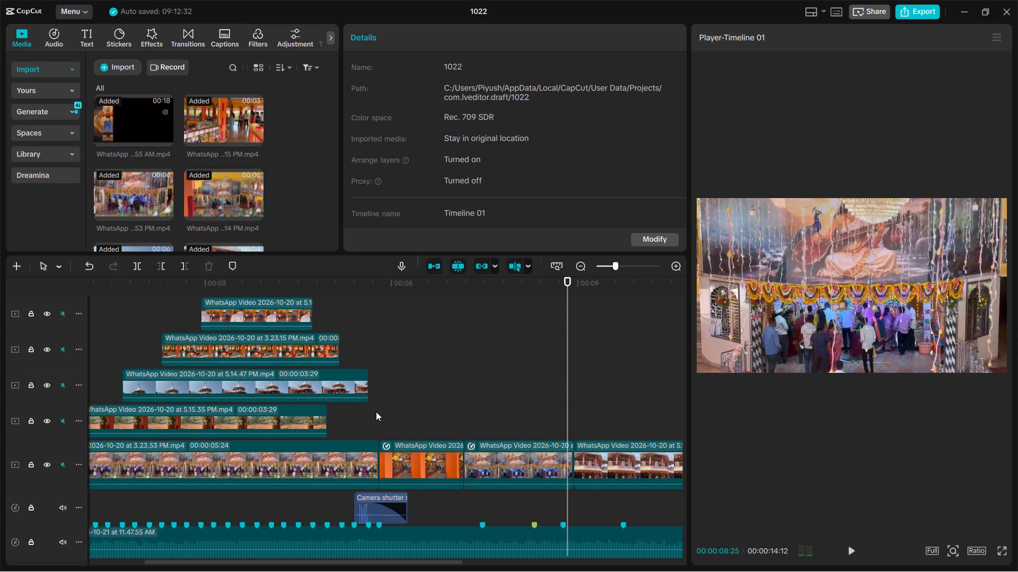
Insert the 5.15.06 PM clip of the man standing by the railing into the main track, directly before the 5.14.52 PM temple clip.
scroll(497, 407, "left", 1)
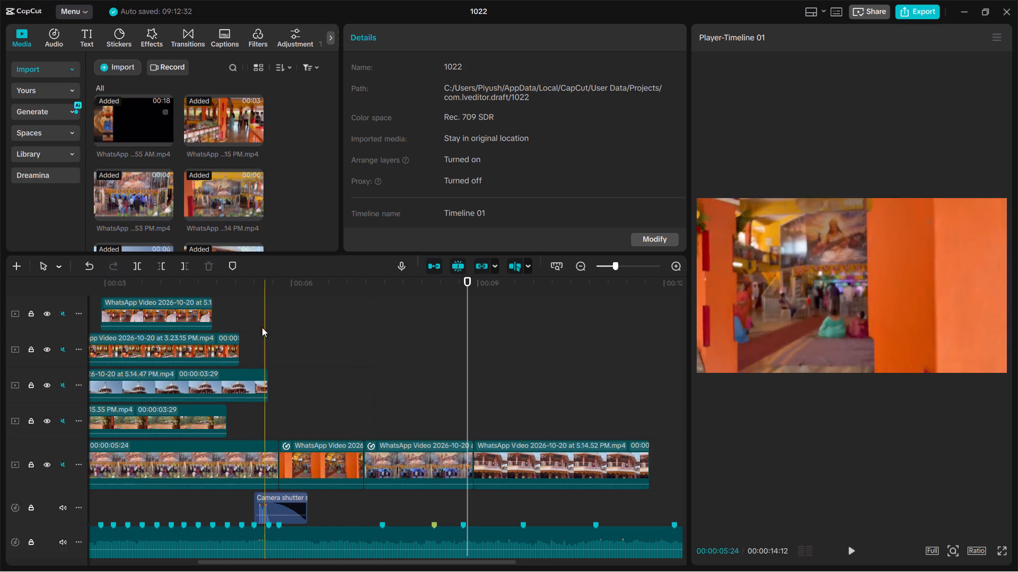
scroll(214, 217, "down", 8)
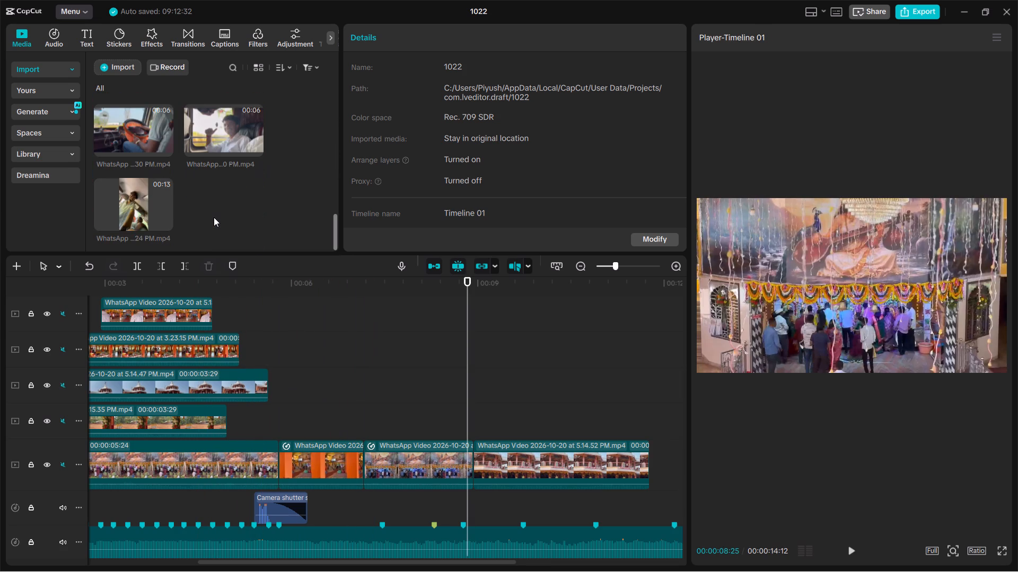
scroll(180, 202, "up", 1)
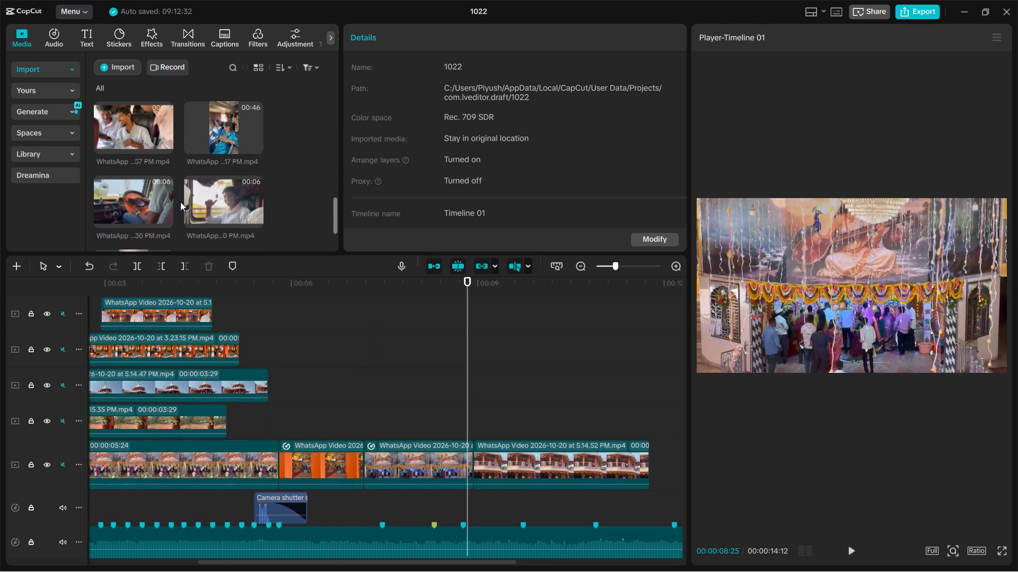
scroll(135, 202, "up", 1)
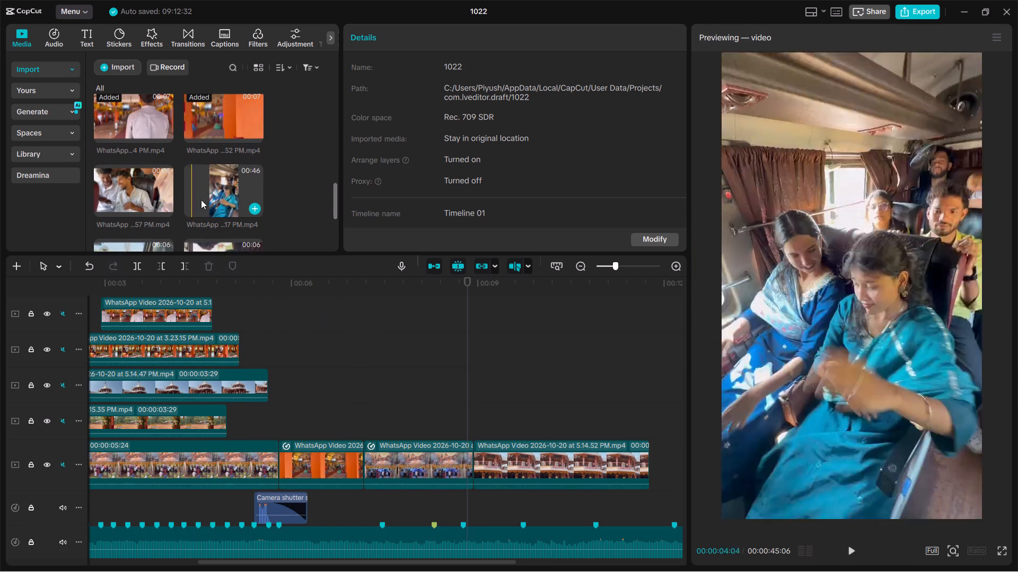
scroll(206, 199, "up", 1)
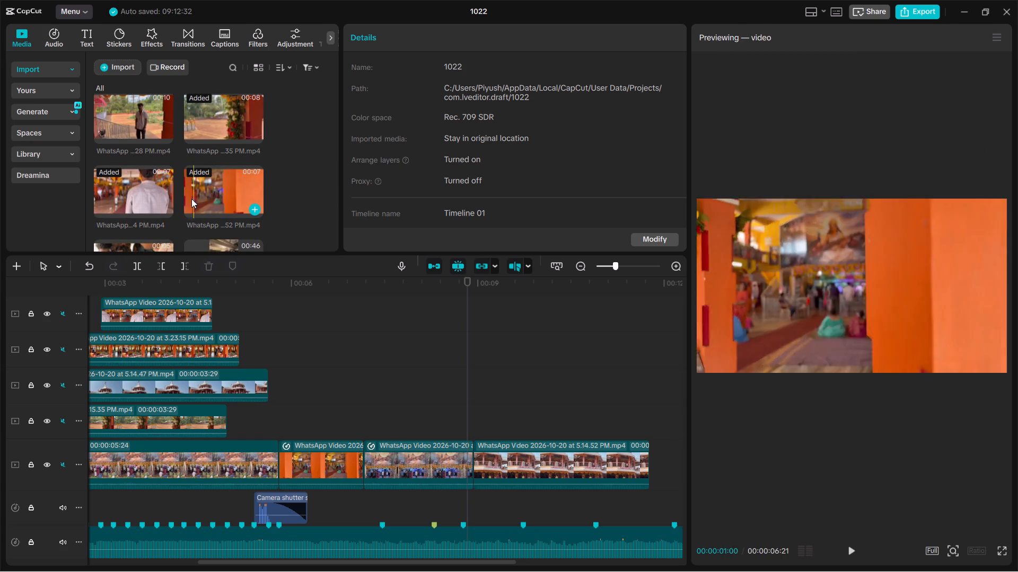
scroll(147, 189, "up", 1)
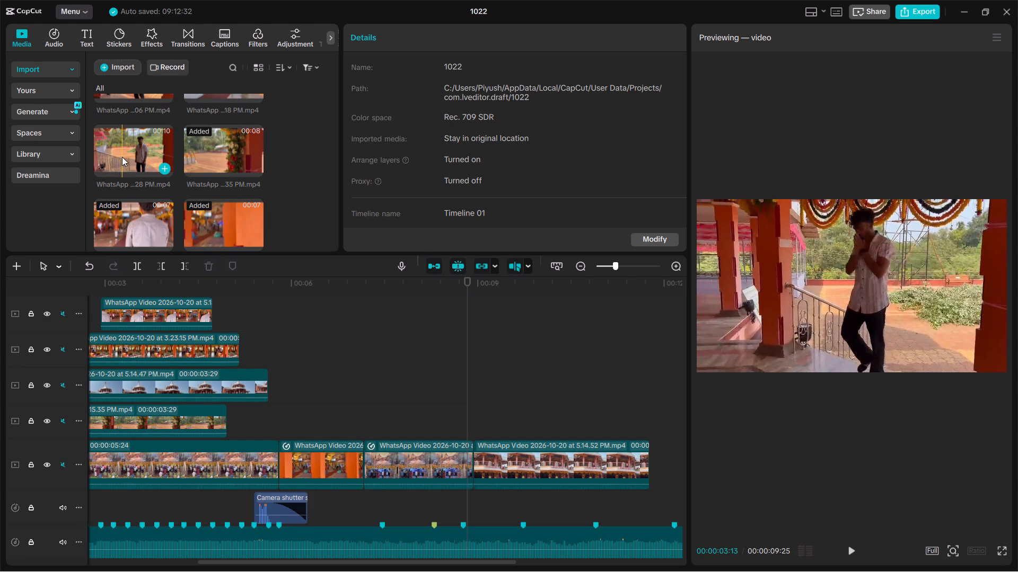
scroll(133, 151, "up", 1)
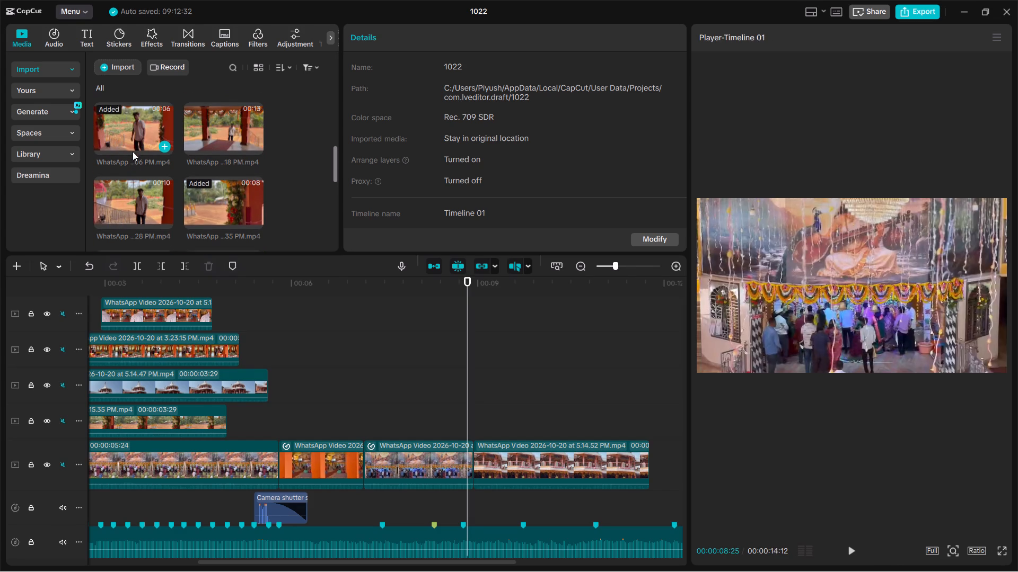
scroll(133, 151, "up", 1)
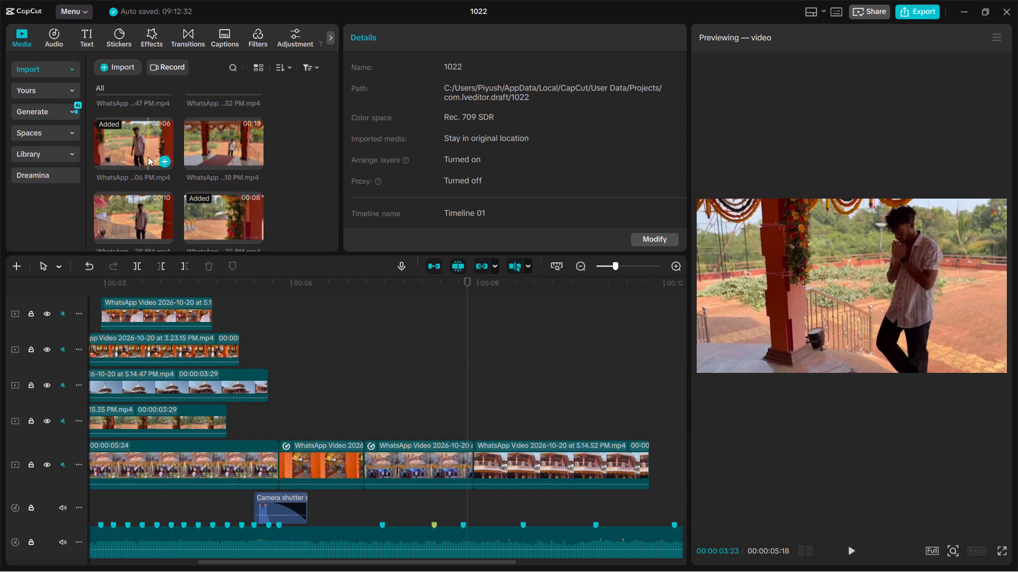
scroll(322, 409, "left", 4)
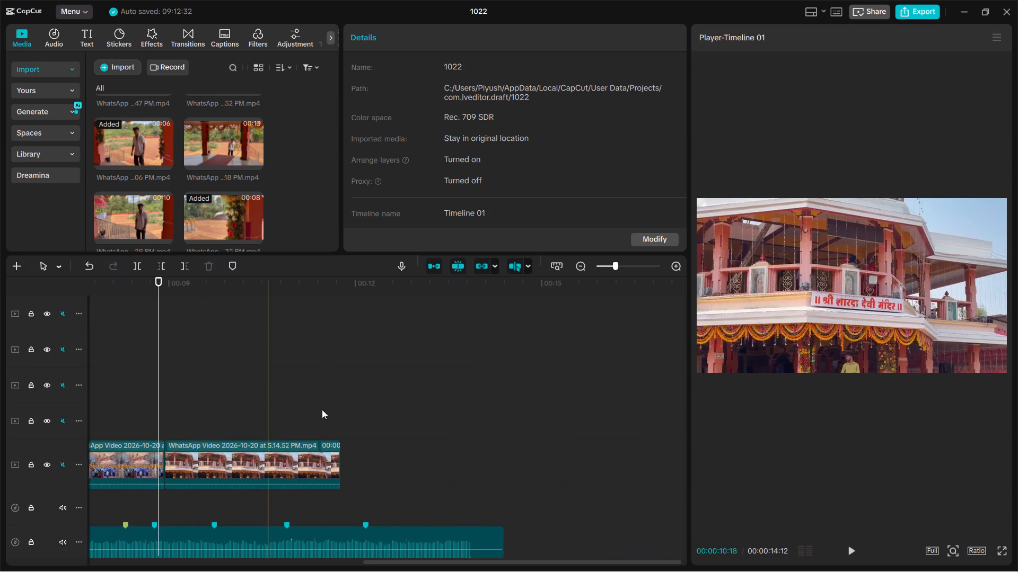
scroll(322, 409, "right", 5)
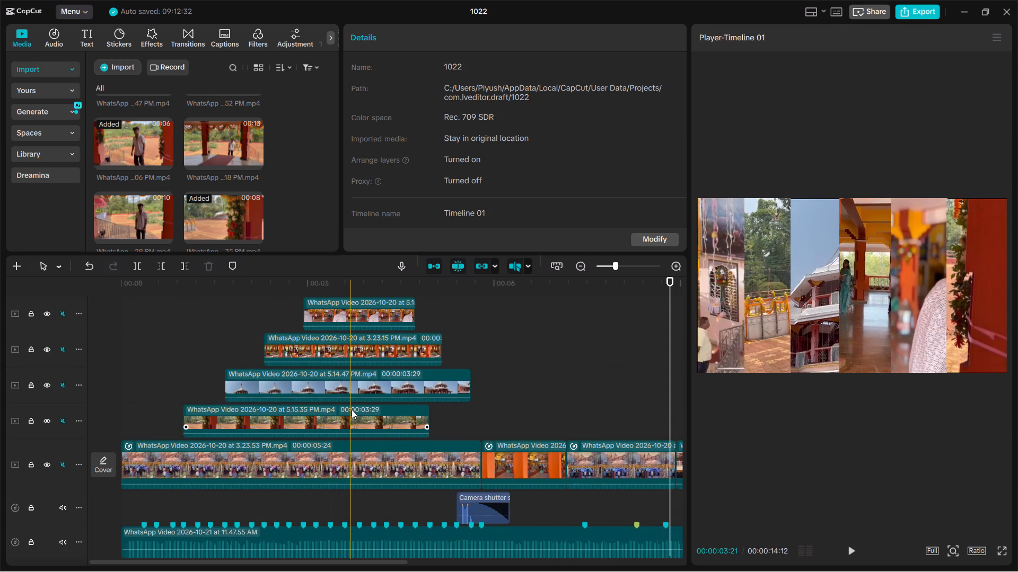
scroll(501, 426, "left", 1)
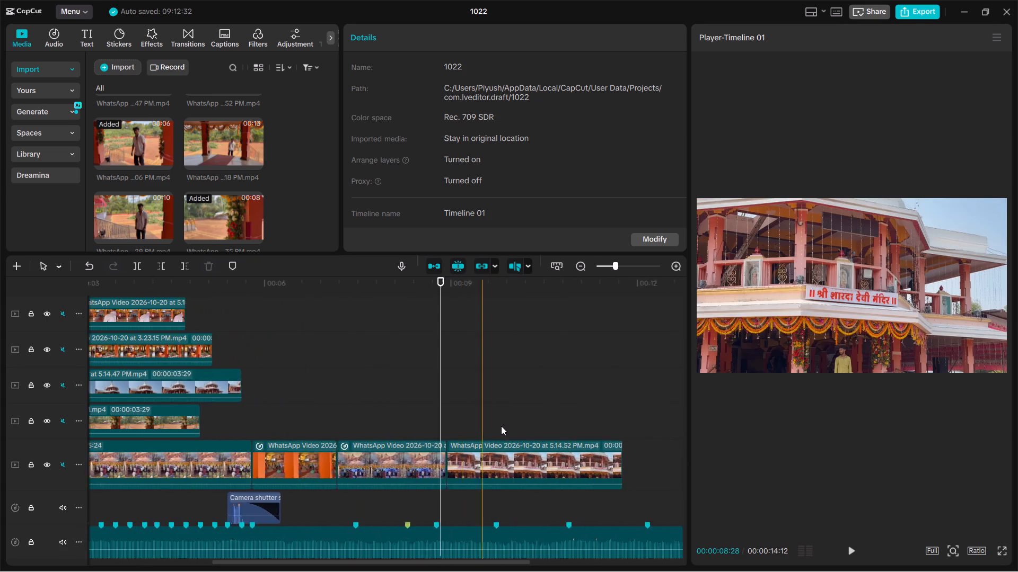
scroll(501, 426, "left", 1)
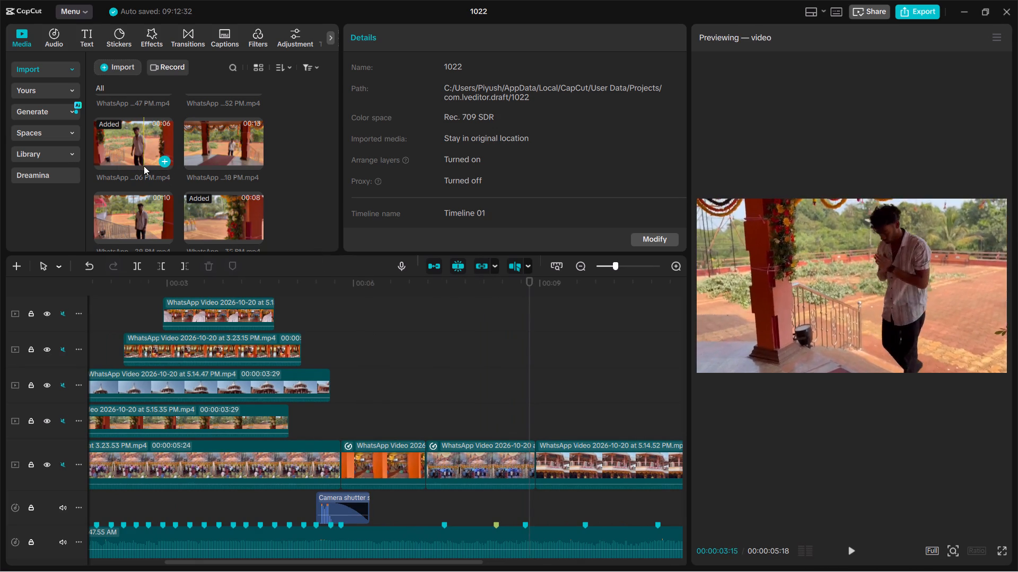
scroll(274, 317, "up", 2)
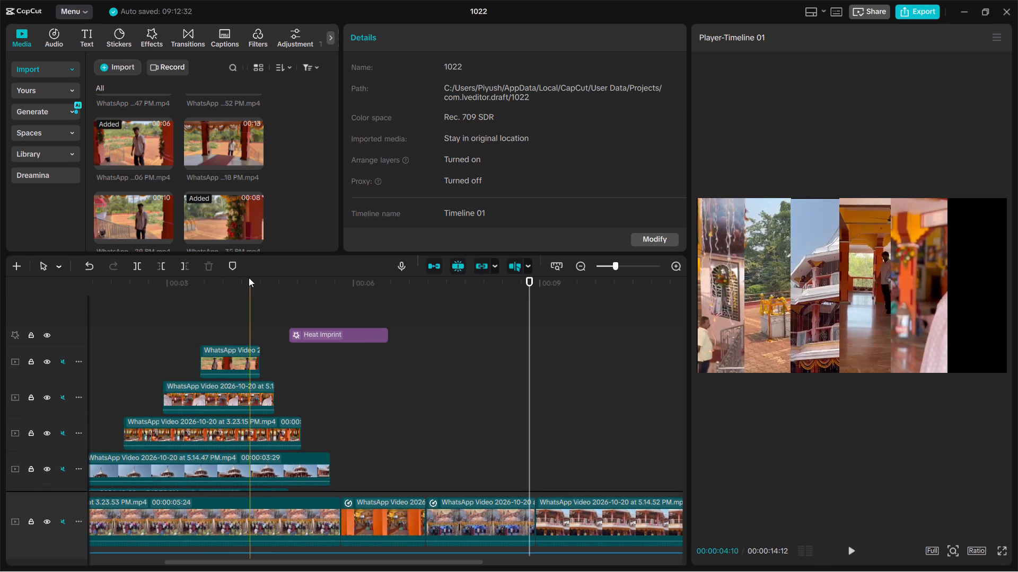
left_click(163, 159)
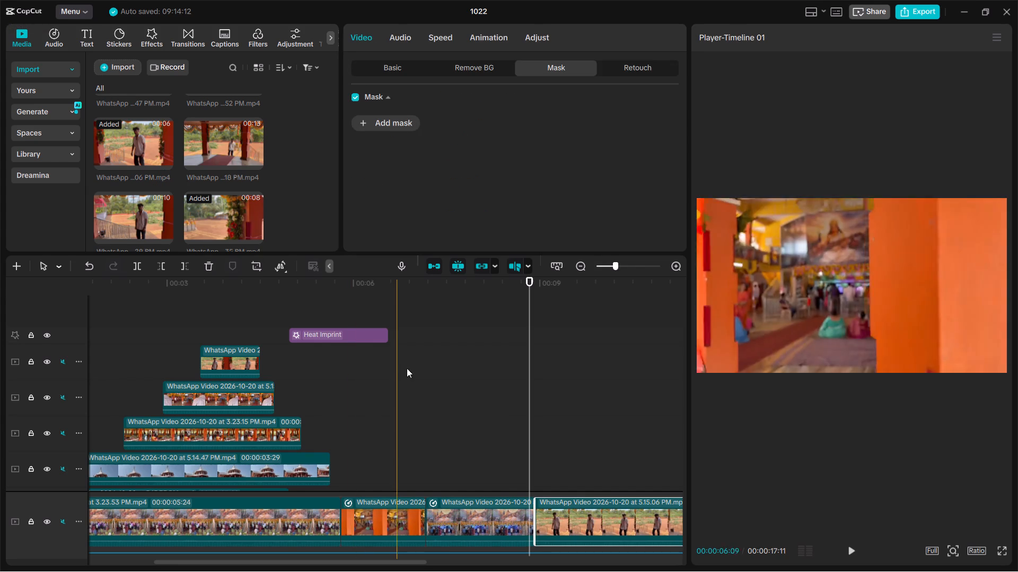
Trim away the beginning of the 5.15.06 PM clip up to about 00:00:10:22, shortening it to 00:00:03:24.
scroll(505, 398, "left", 1)
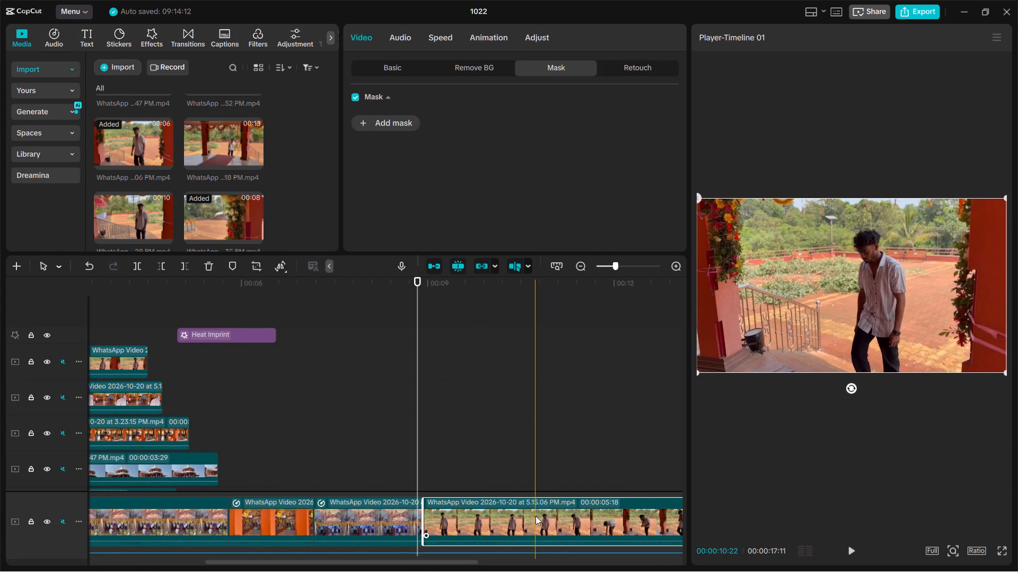
left_click(536, 516)
key("q")
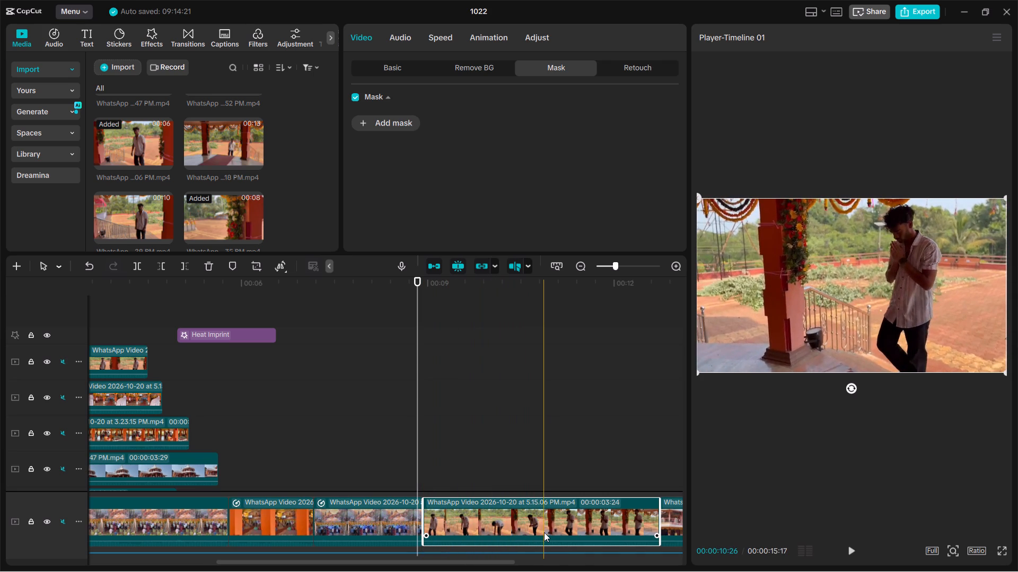
Apply a Custom speed curve to the 5.15.06 PM clip of the praying man on the main track.
scroll(545, 454, "down", 2)
scroll(545, 454, "left", 1)
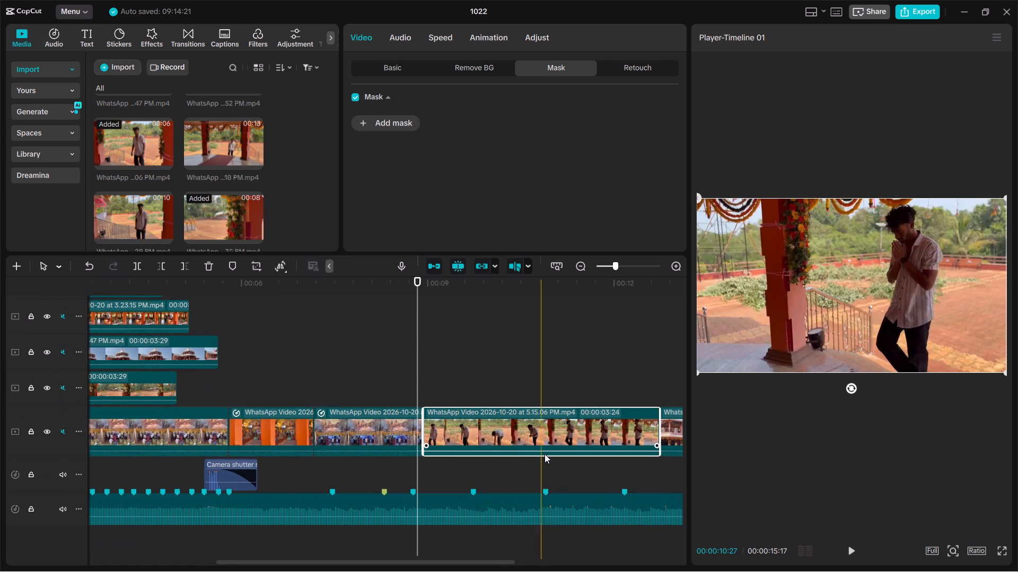
scroll(545, 454, "left", 1)
right_click(476, 423)
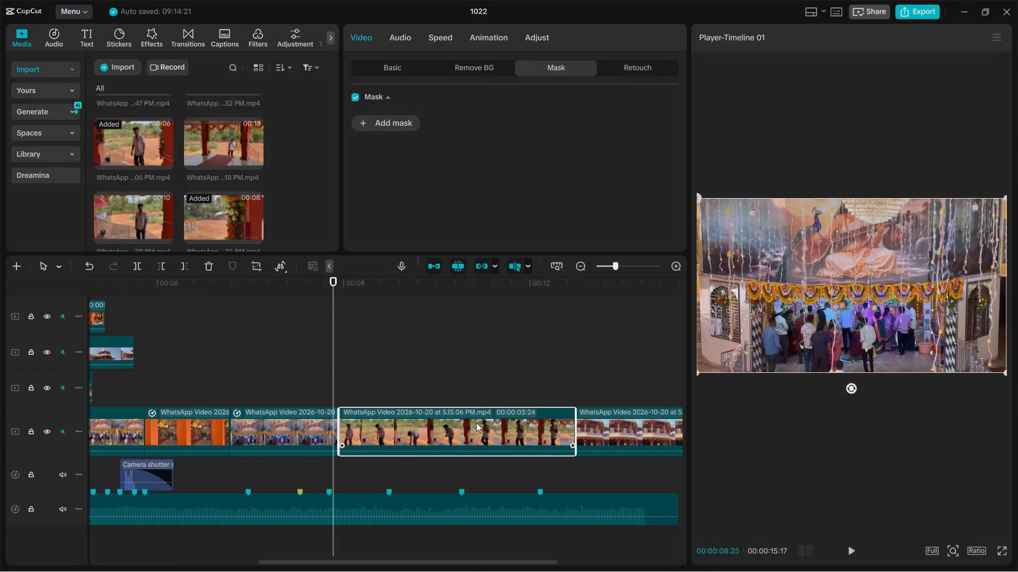
left_click(432, 419)
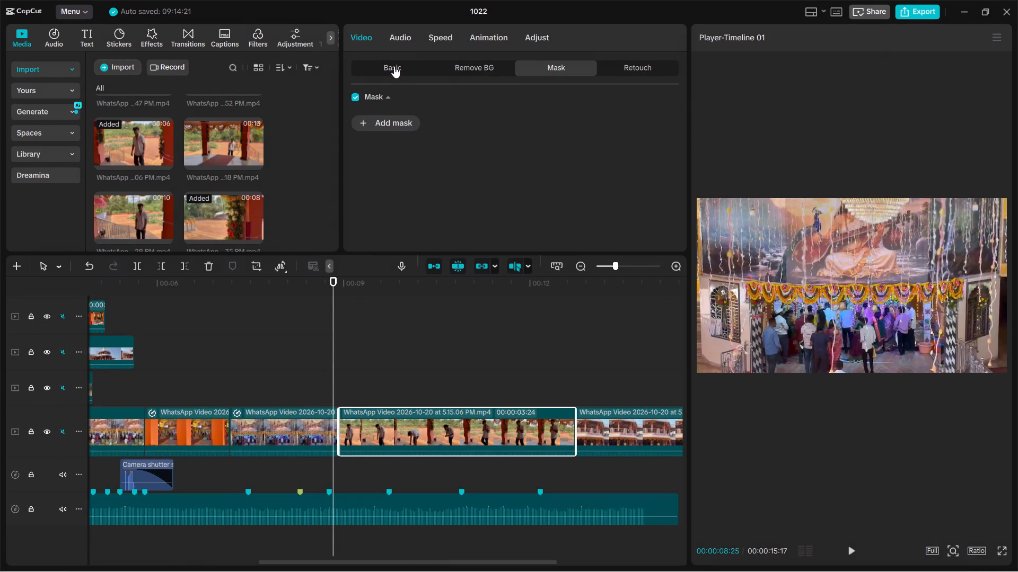
left_click(394, 66)
left_click(434, 37)
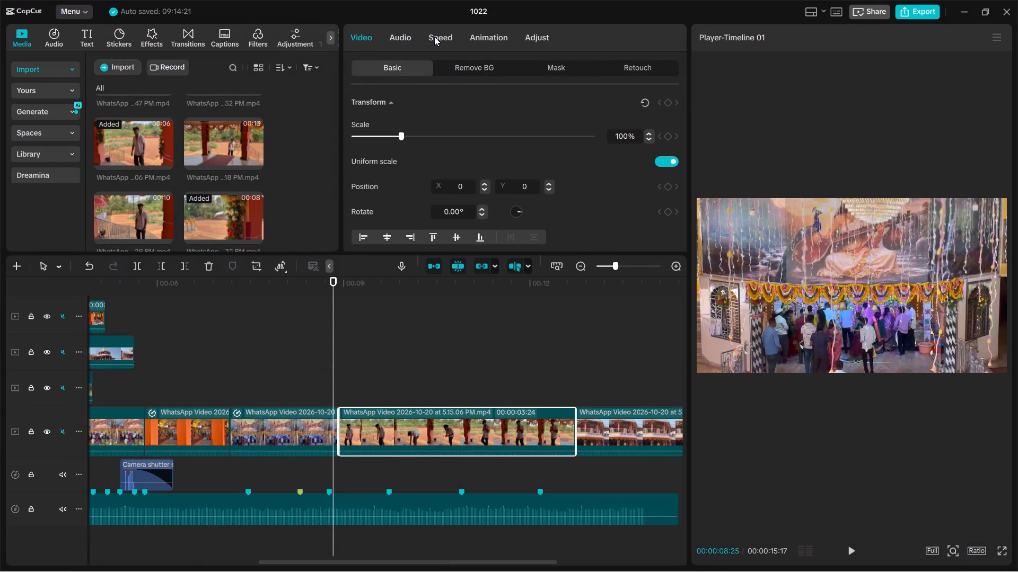
left_click(416, 85)
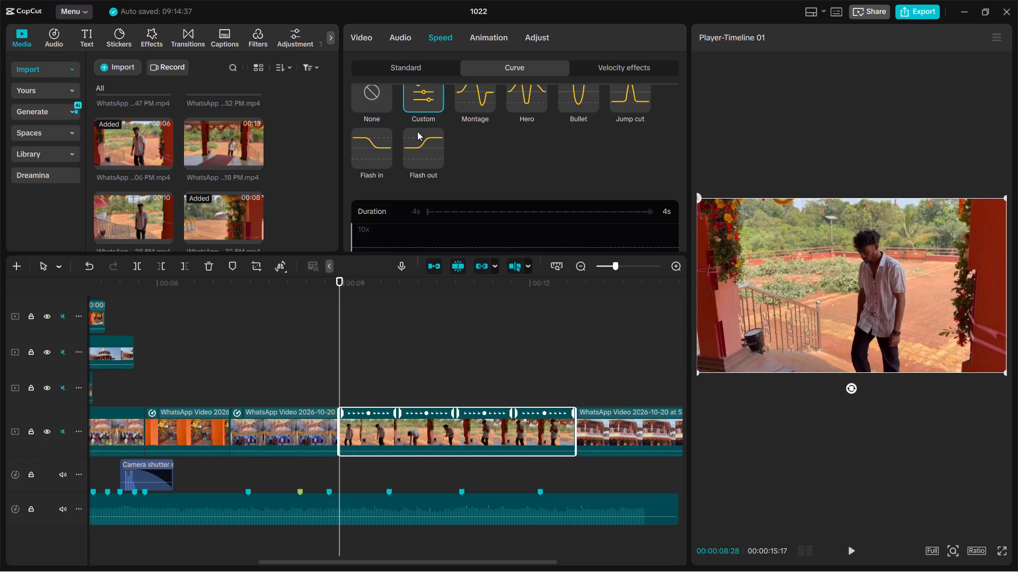
Reshape the custom curve: move the first point earlier at 1x, and lower the second and third points to about 0.63x, with the second earlier.
scroll(394, 180, "down", 2)
left_click(431, 218)
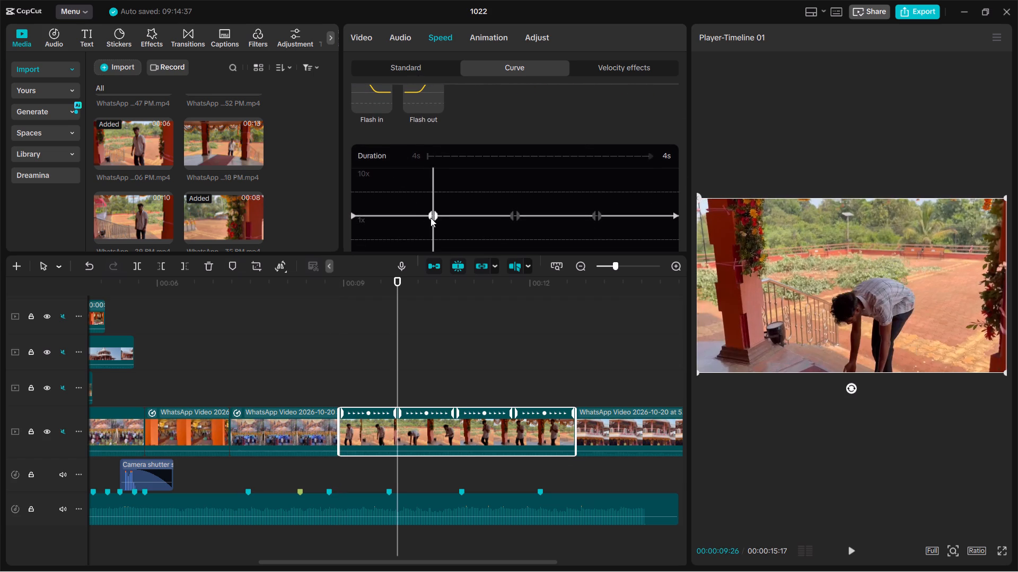
left_click(433, 216)
left_click_drag(433, 216, 407, 216)
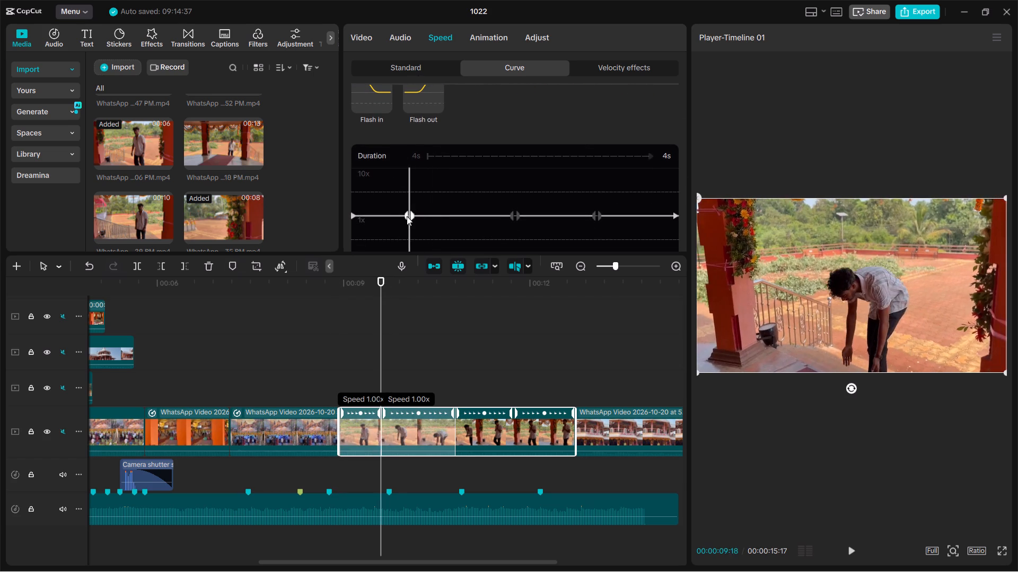
left_click_drag(407, 216, 396, 215)
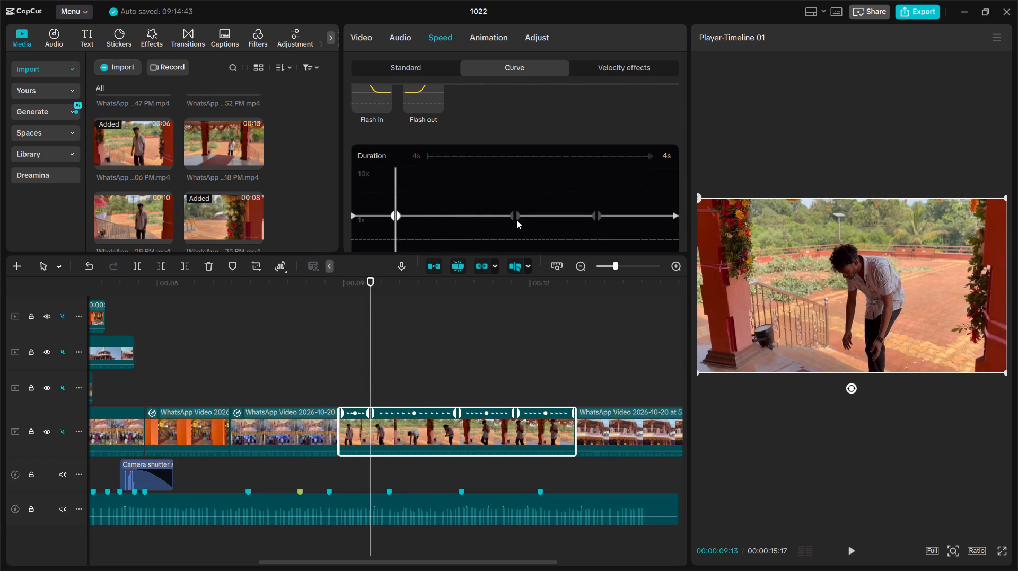
left_click(515, 217)
left_click_drag(515, 217, 461, 229)
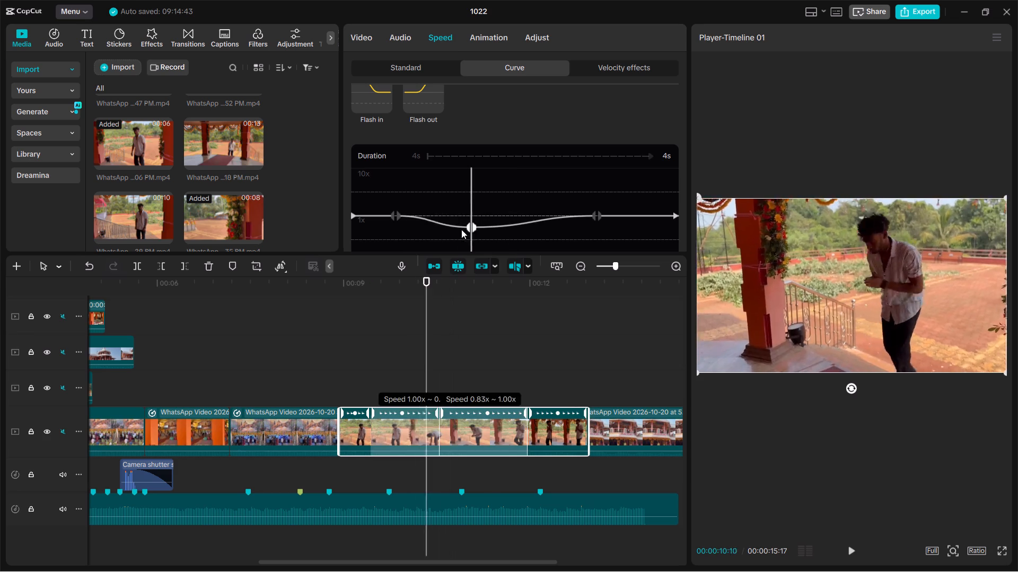
left_click_drag(461, 229, 442, 236)
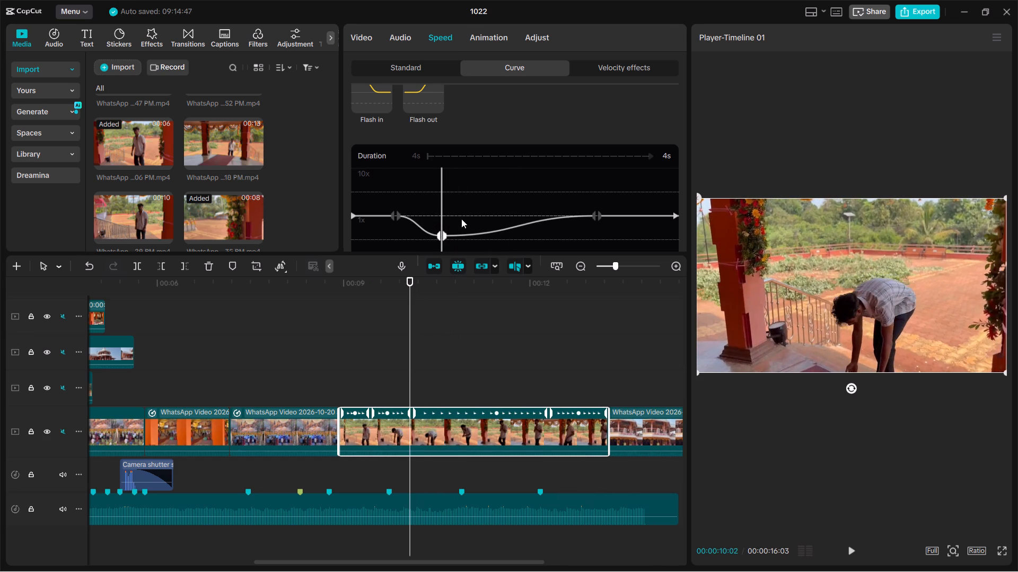
scroll(461, 219, "down", 1)
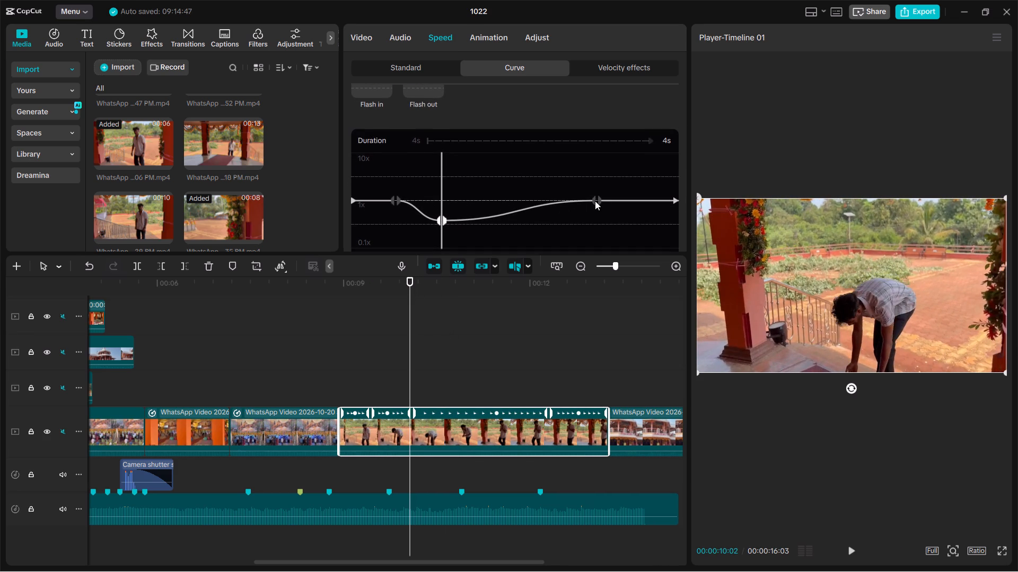
left_click(596, 201)
left_click_drag(596, 201, 601, 221)
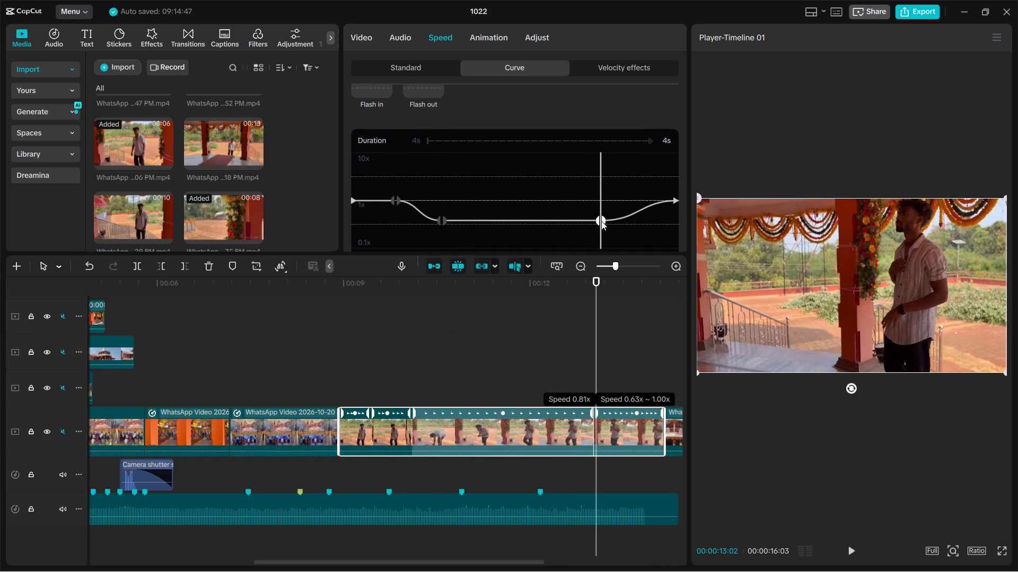
left_click_drag(601, 221, 598, 218)
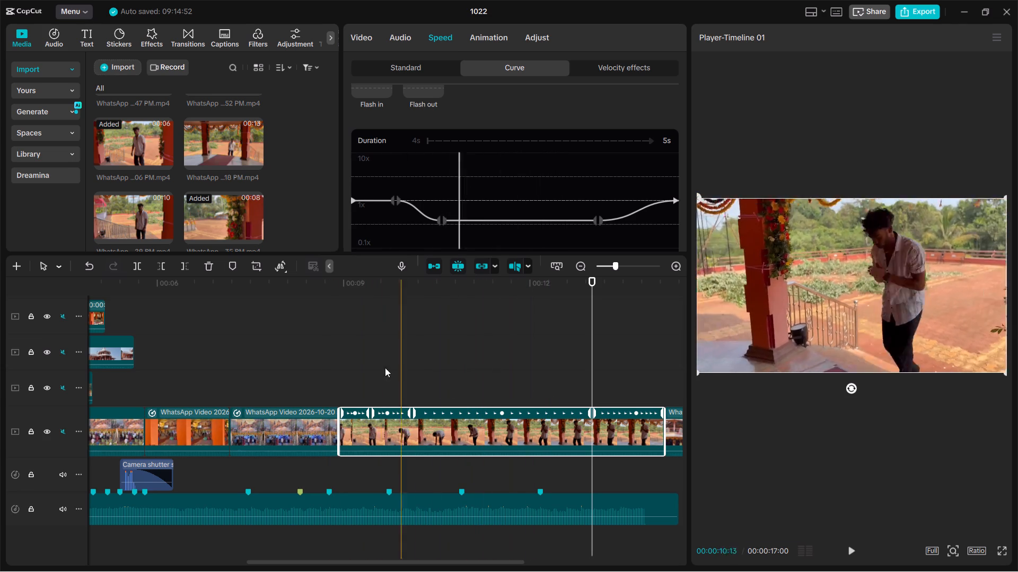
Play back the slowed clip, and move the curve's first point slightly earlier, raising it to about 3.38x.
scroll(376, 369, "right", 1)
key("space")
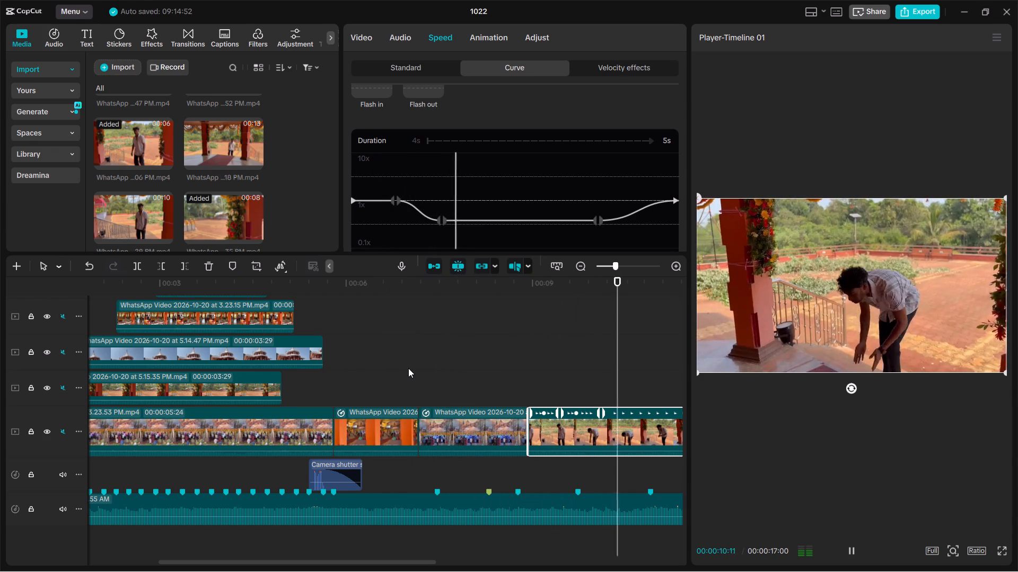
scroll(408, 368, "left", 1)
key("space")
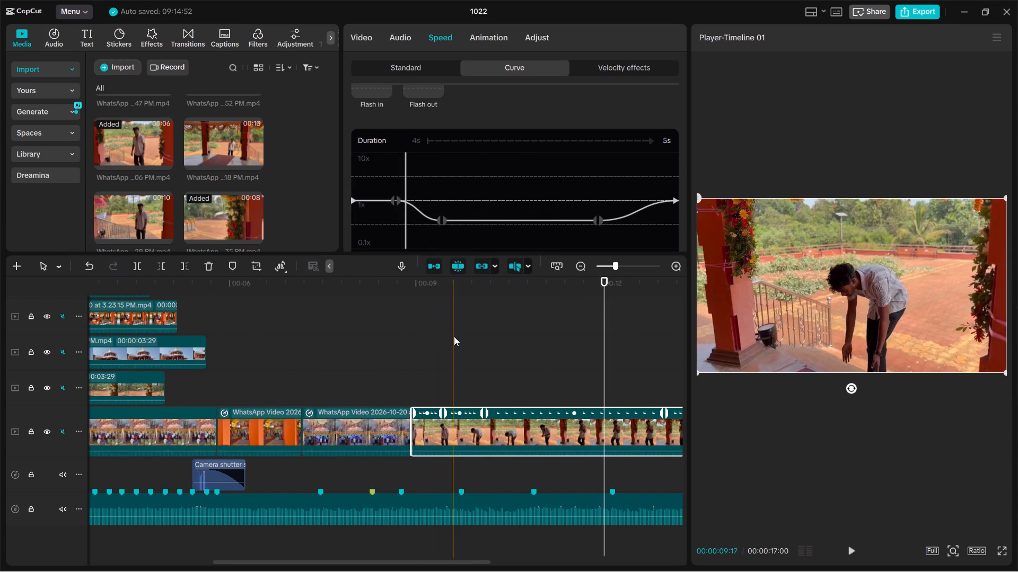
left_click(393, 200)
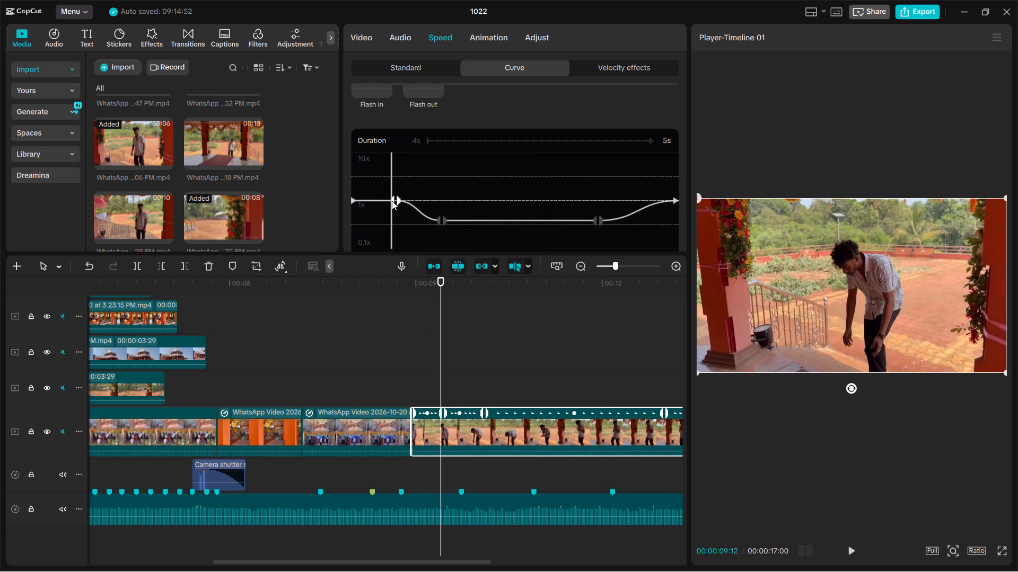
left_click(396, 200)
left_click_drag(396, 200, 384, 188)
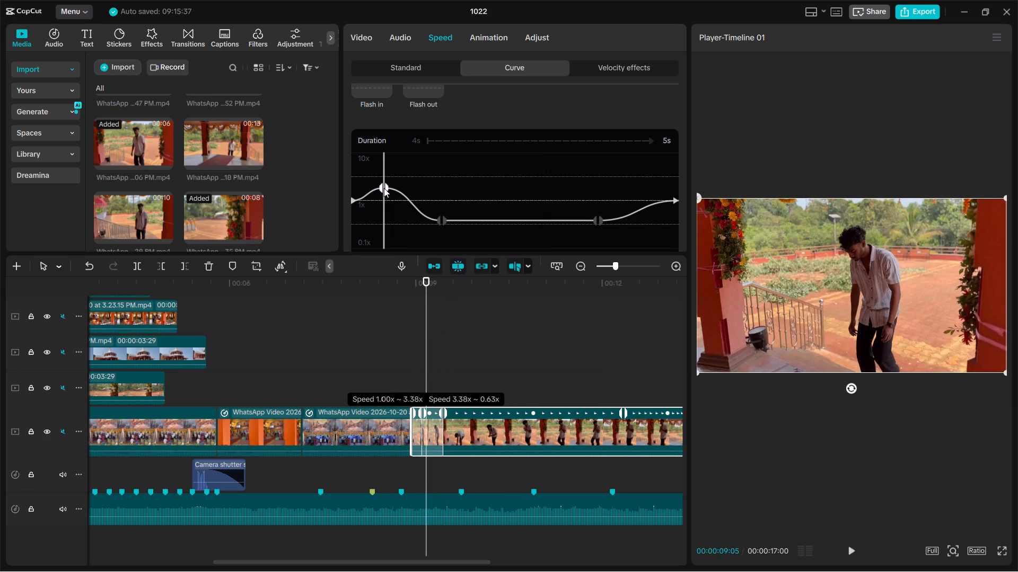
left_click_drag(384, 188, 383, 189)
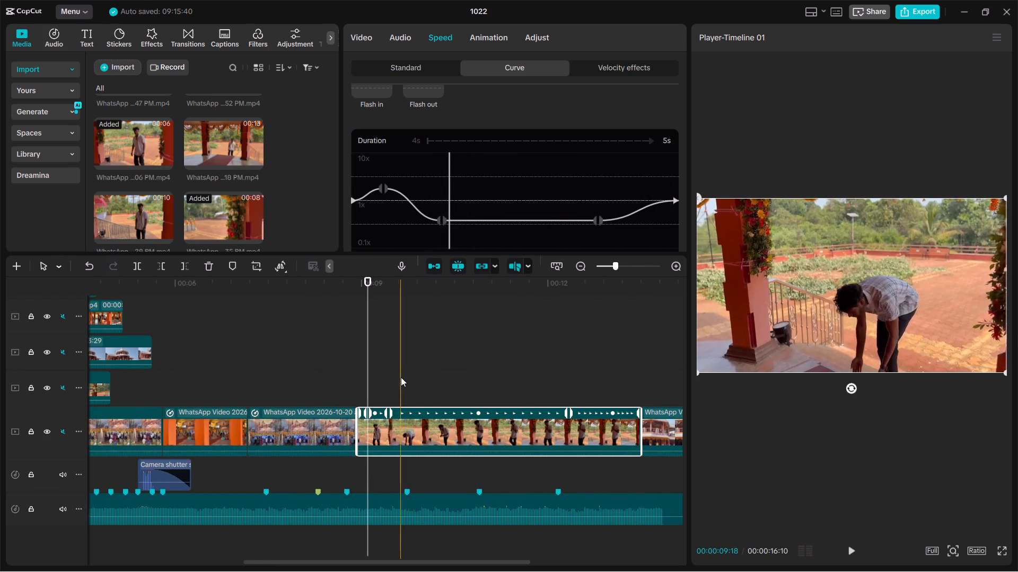
Lower the curve's first point to the same slow level as the second and third points, and play back the clip.
left_click(386, 188)
left_click_drag(383, 188, 384, 216)
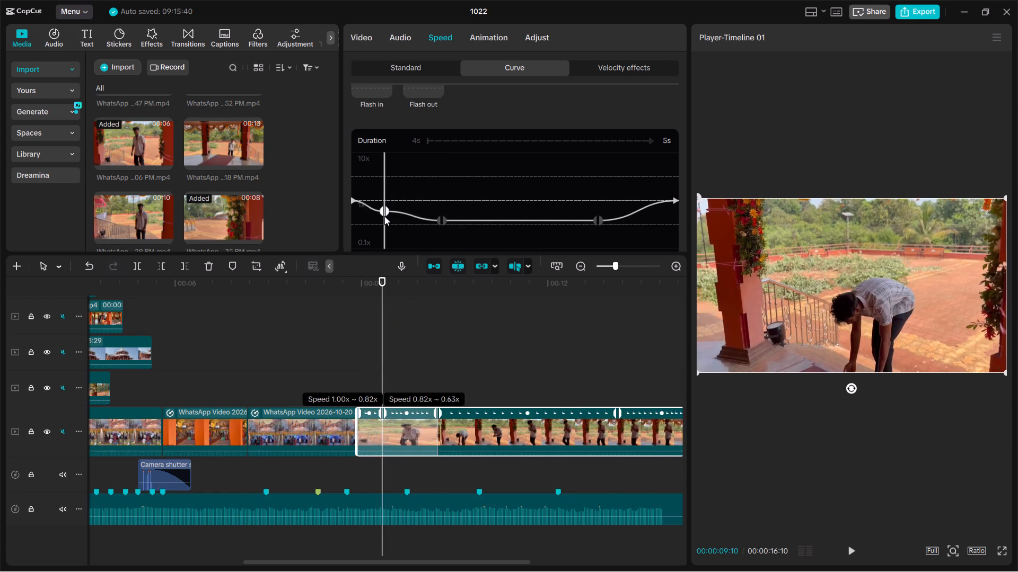
left_click_drag(384, 216, 384, 222)
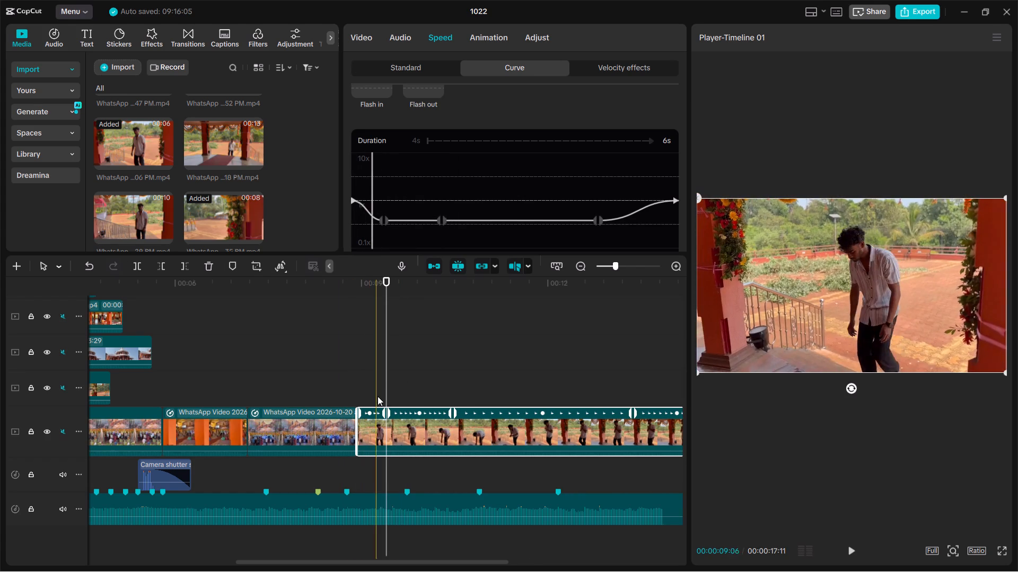
key("space")
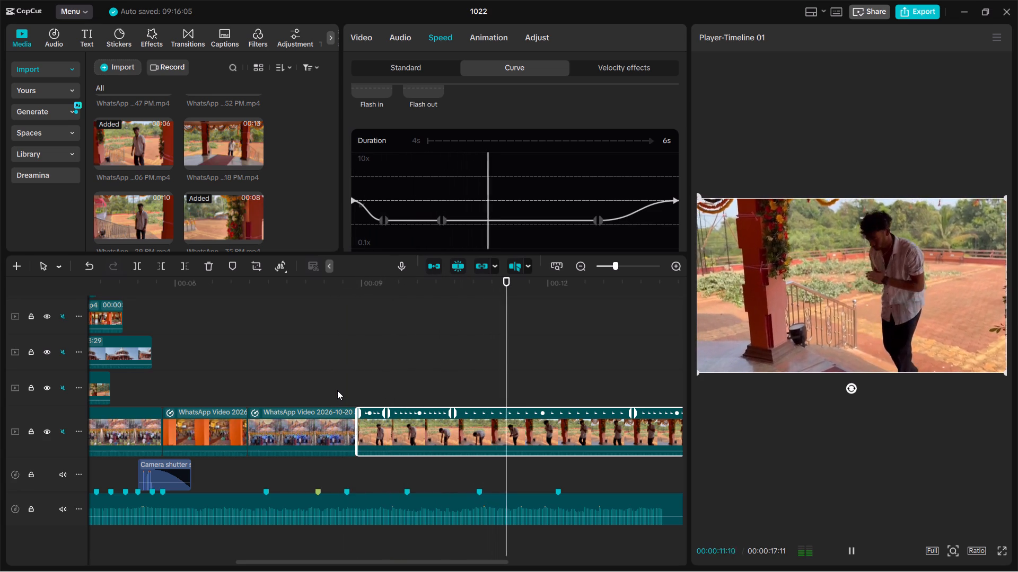
key("space")
scroll(440, 221, "down", 2)
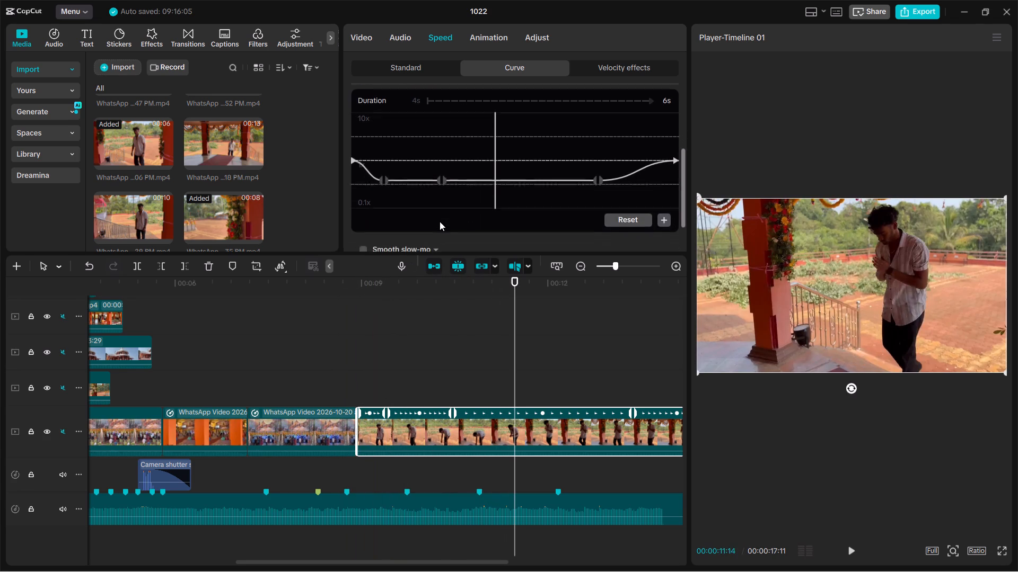
scroll(440, 221, "down", 3)
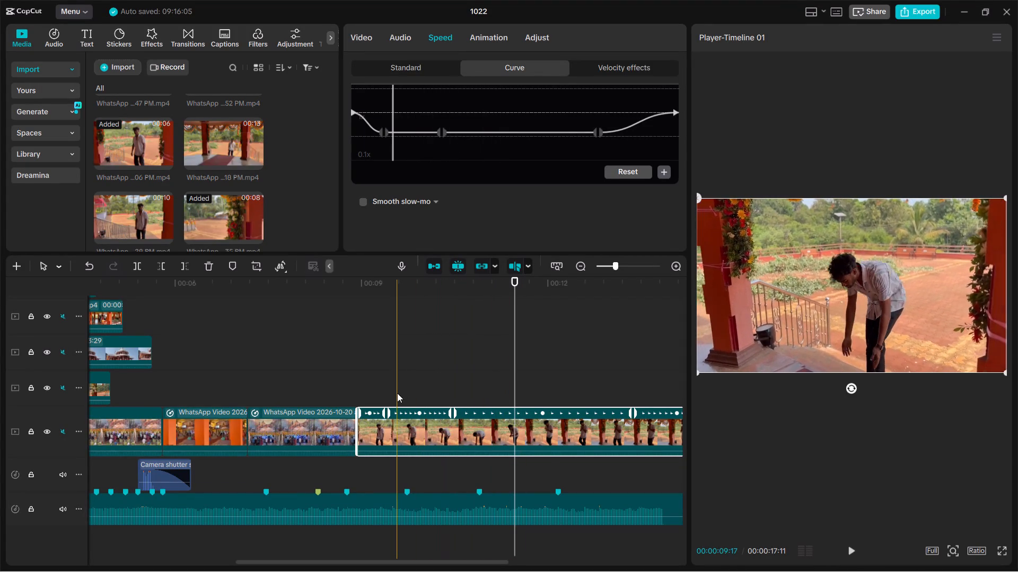
Move the 5.15.06 PM clip off the main track onto an overlay track above and disable it.
left_click_drag(404, 424, 418, 369)
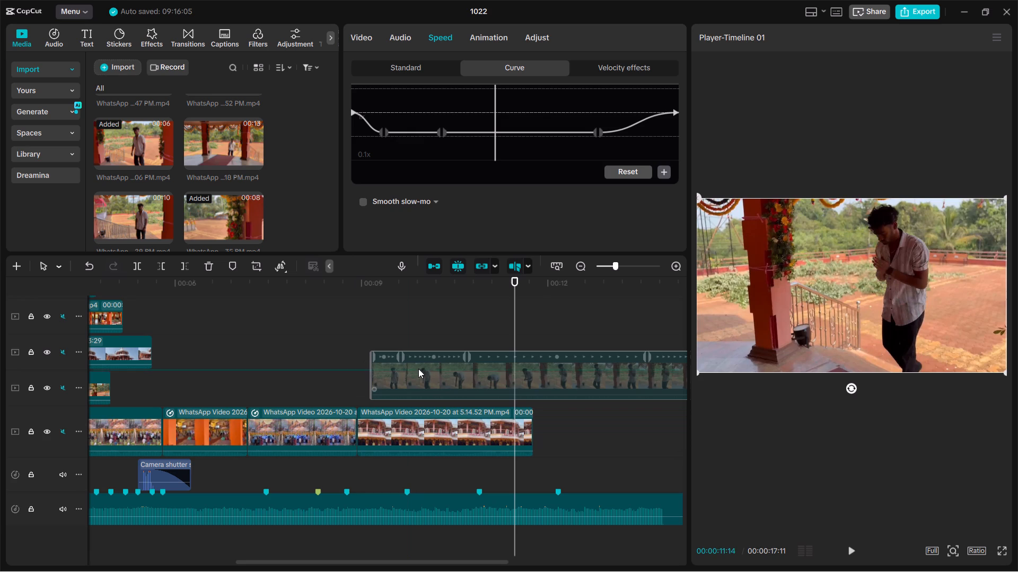
left_click_drag(418, 369, 422, 358)
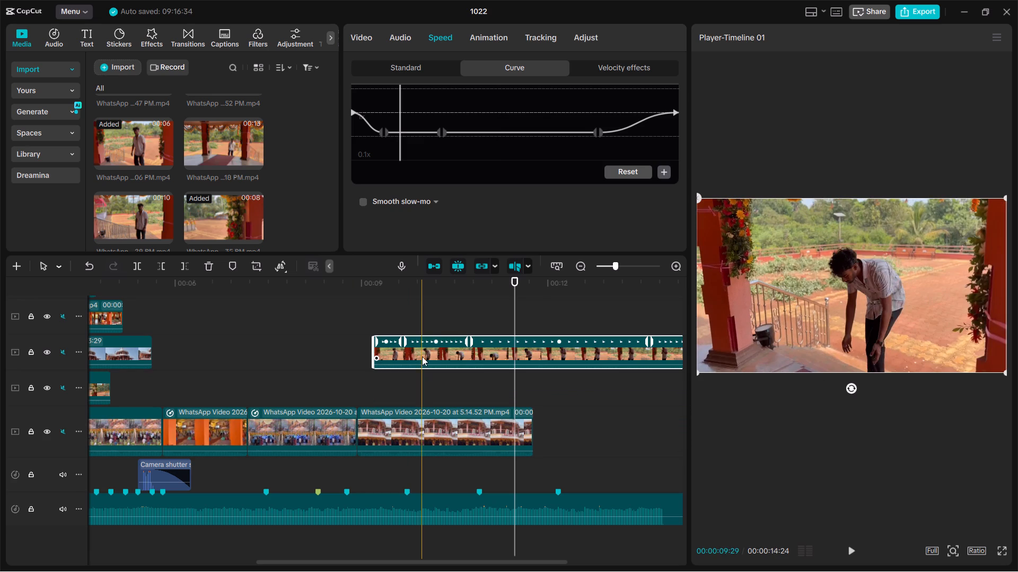
key("v")
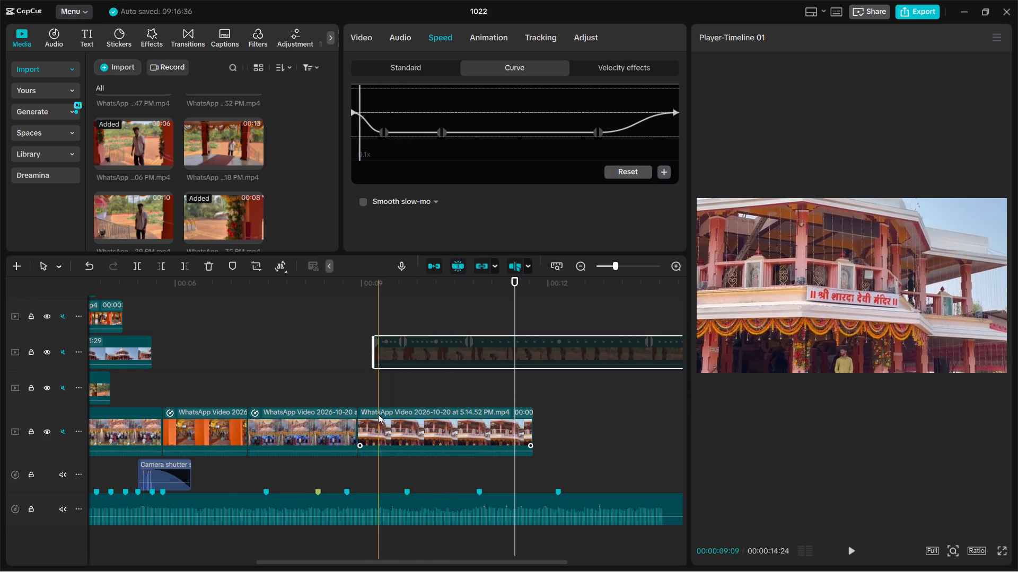
Insert the 10-second clip of the man walking into the temple into the main track, just before the 5.14.52 PM temple balcony clip.
scroll(228, 339, "right", 1)
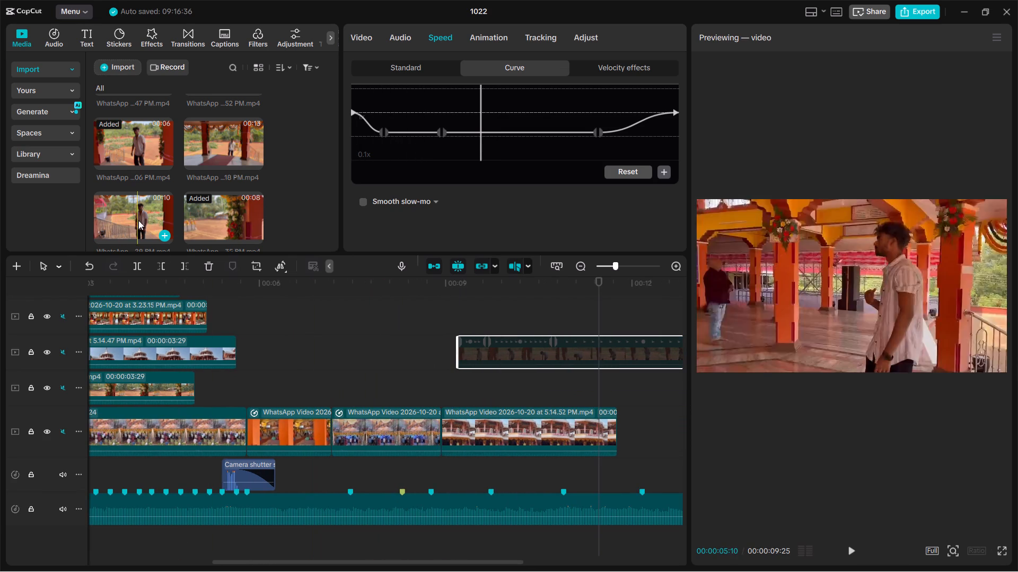
left_click(165, 234)
scroll(496, 373, "left", 1)
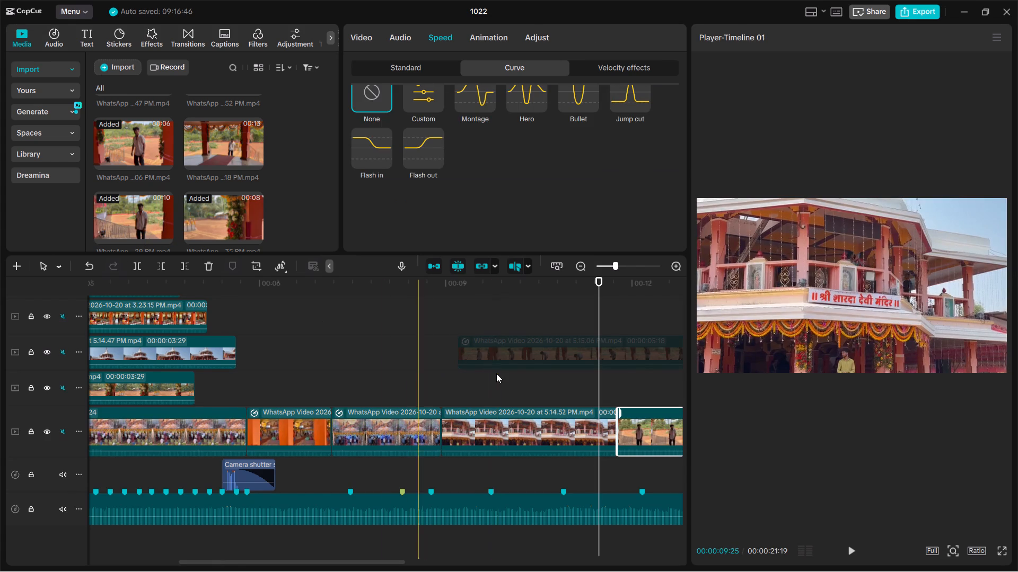
scroll(496, 373, "left", 1)
left_click_drag(557, 412, 367, 412)
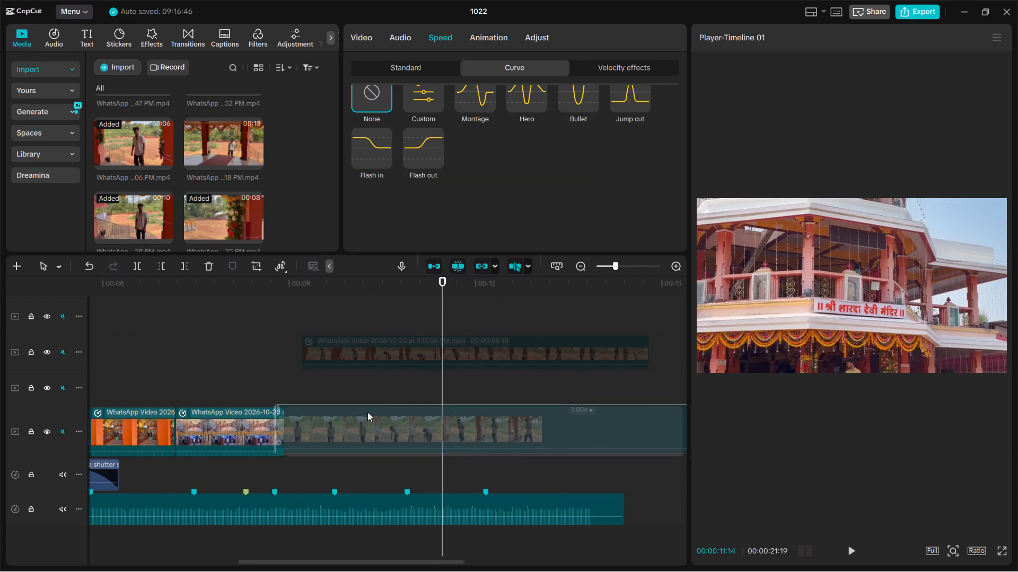
left_click_drag(367, 412, 358, 416)
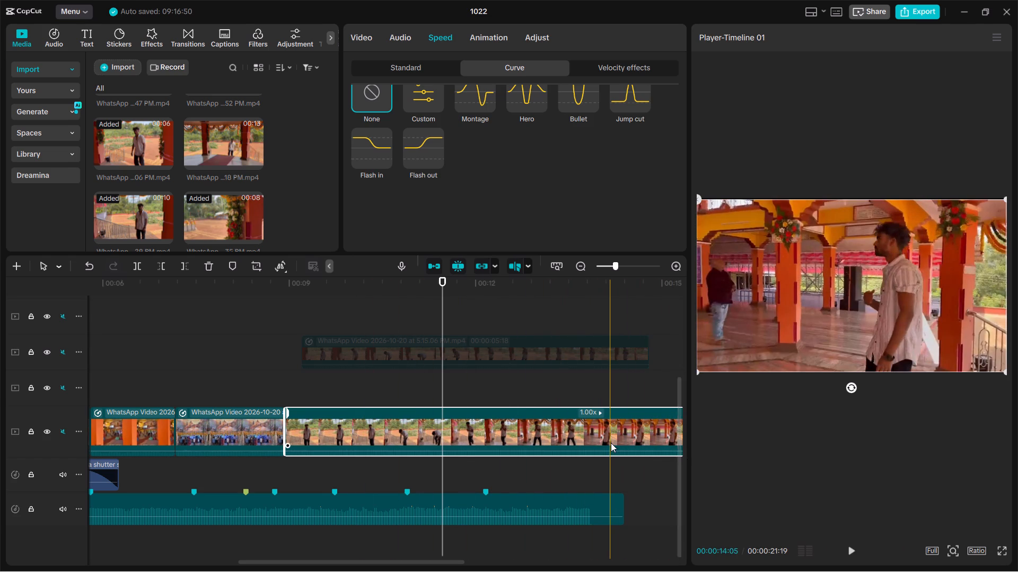
Trim away the beginning of the newly inserted clip up to the man inside the temple hall, shortening it to about 3 seconds.
scroll(611, 443, "left", 1)
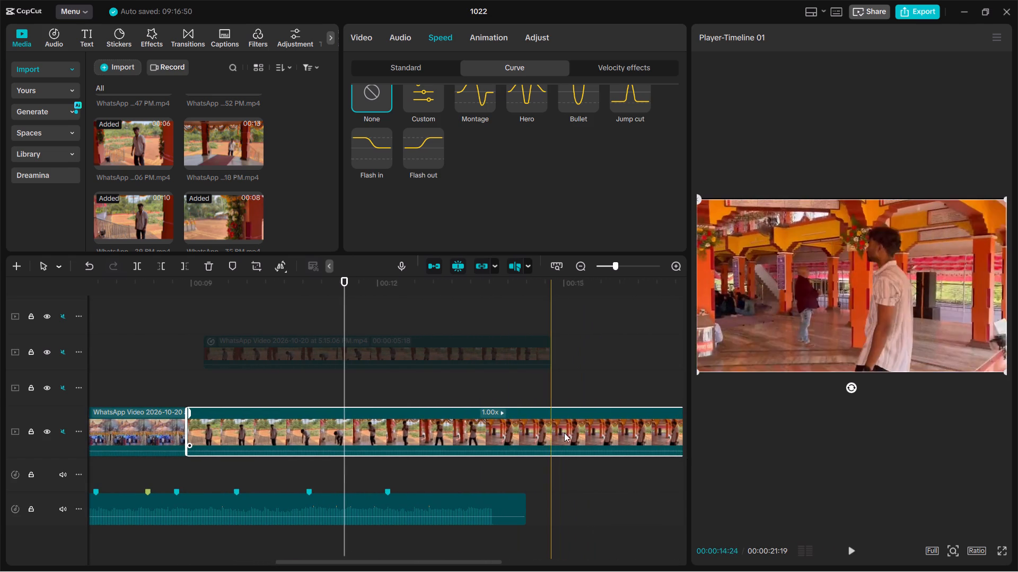
left_click(619, 440)
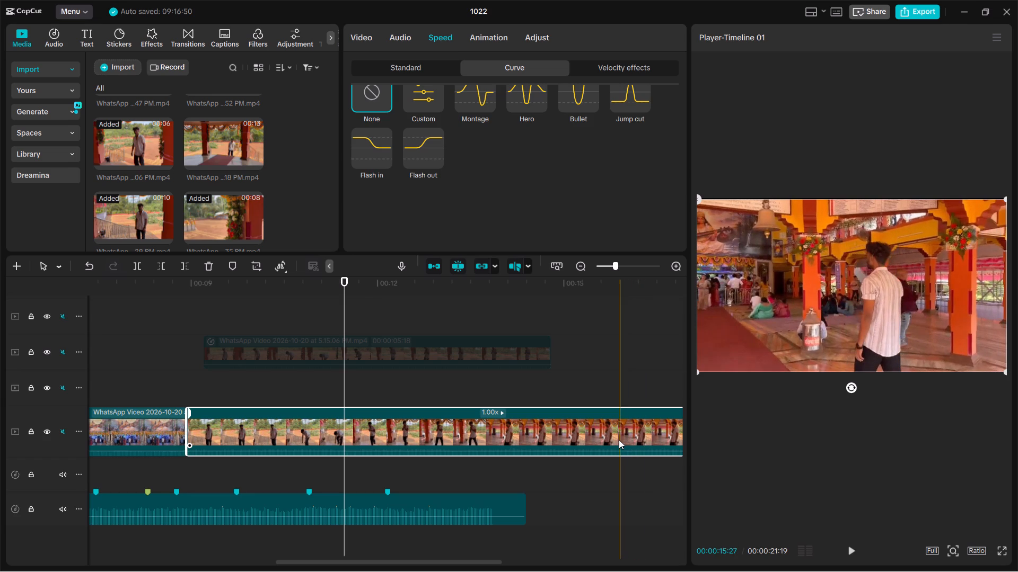
key("q")
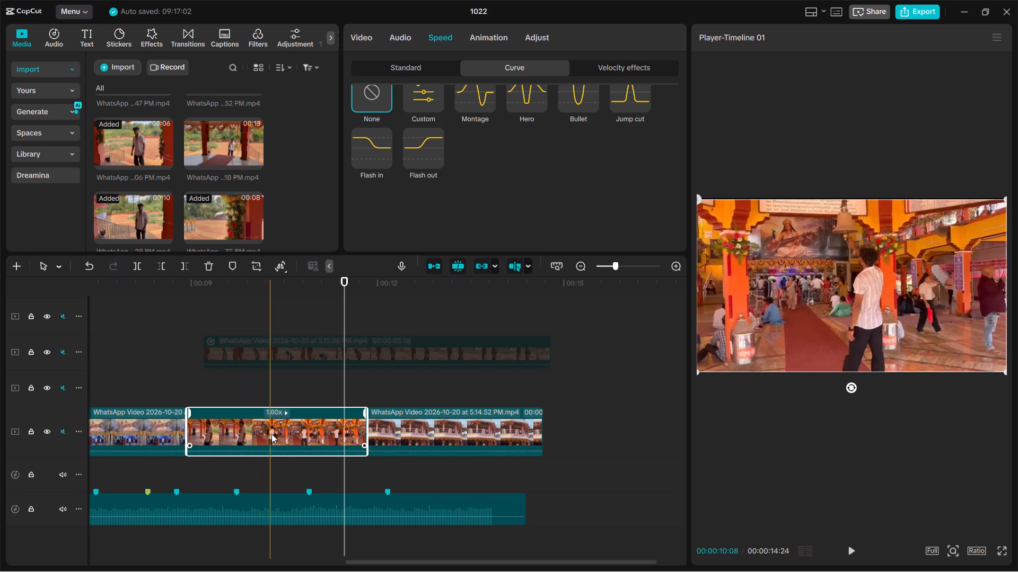
Apply a custom speed curve to the newly trimmed temple hall clip and move its first inner point closer to the start.
left_click(301, 439)
left_click(423, 99)
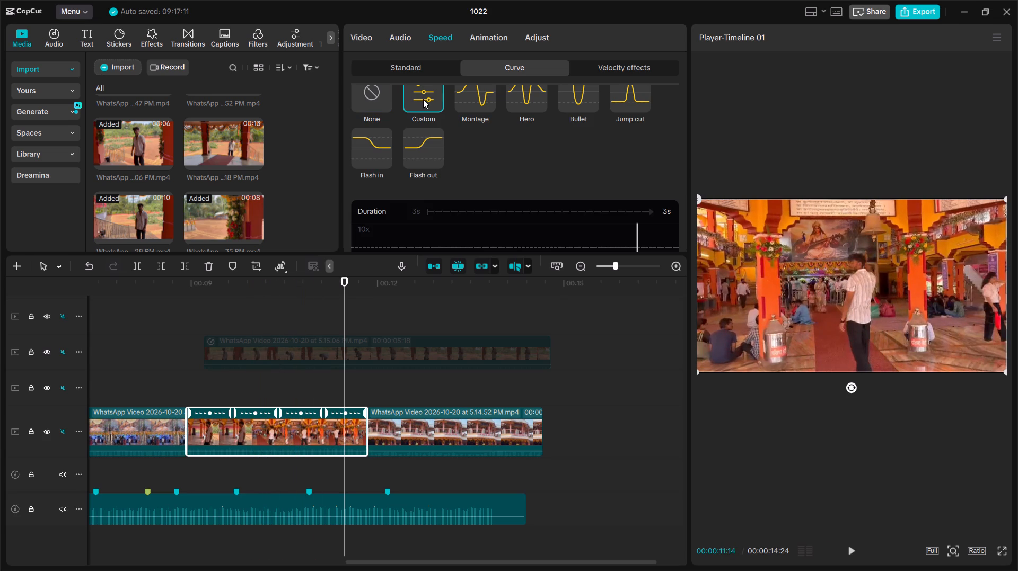
scroll(430, 193, "down", 3)
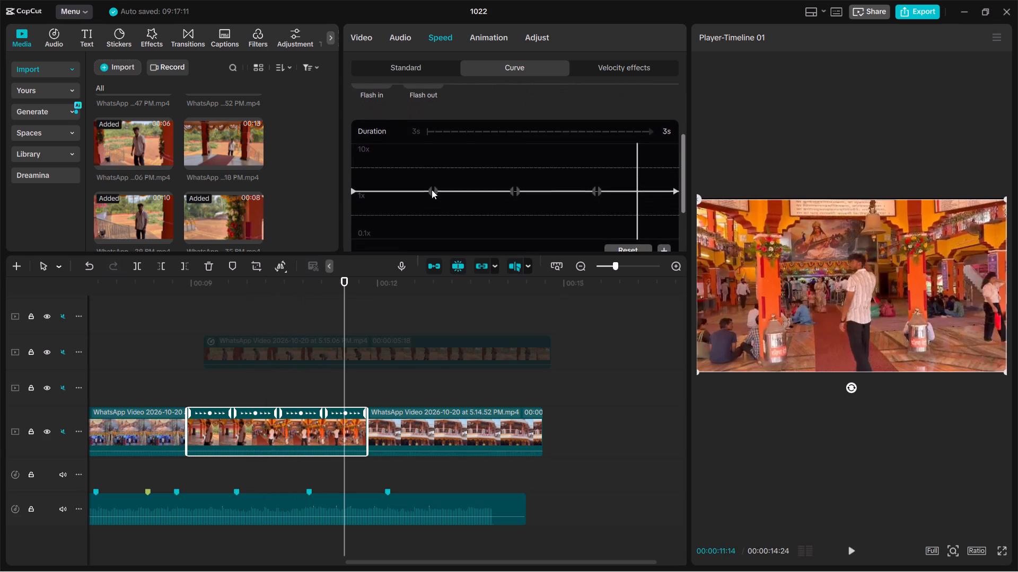
left_click(432, 190)
left_click_drag(434, 190, 415, 191)
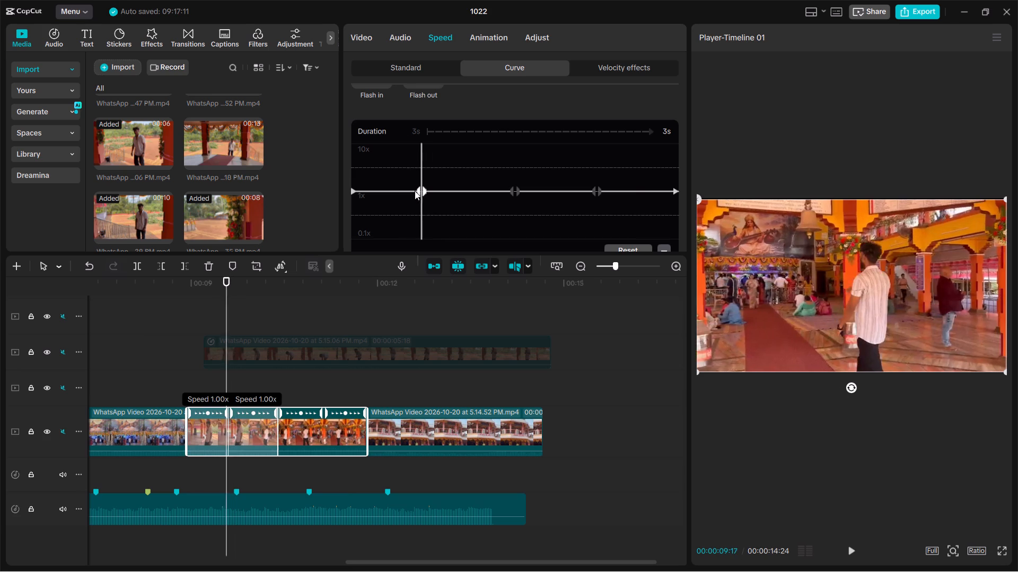
left_click_drag(415, 191, 396, 193)
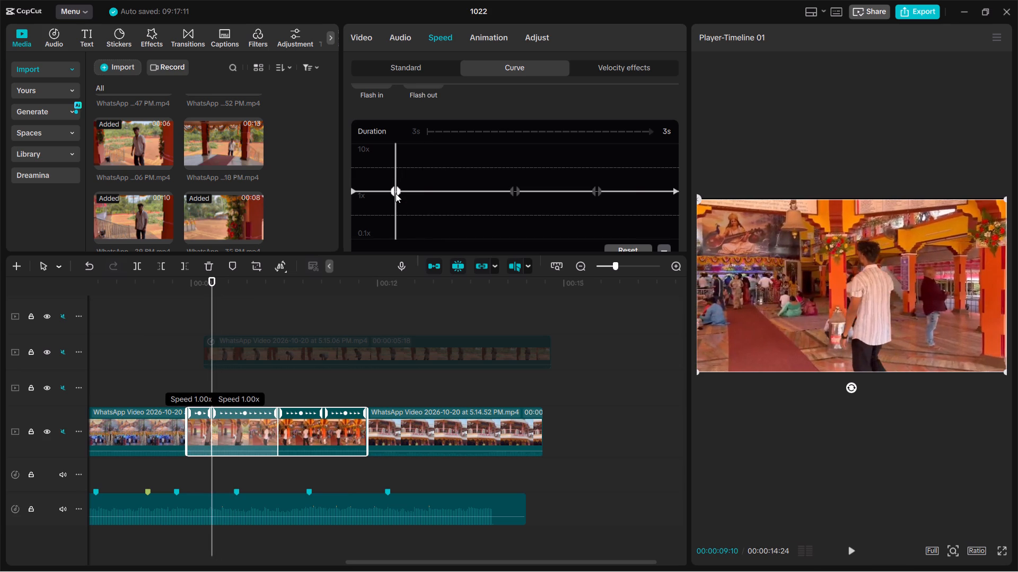
left_click_drag(396, 193, 394, 193)
Lower the curve's first inner point to about 0.57x speed.
left_click(396, 191)
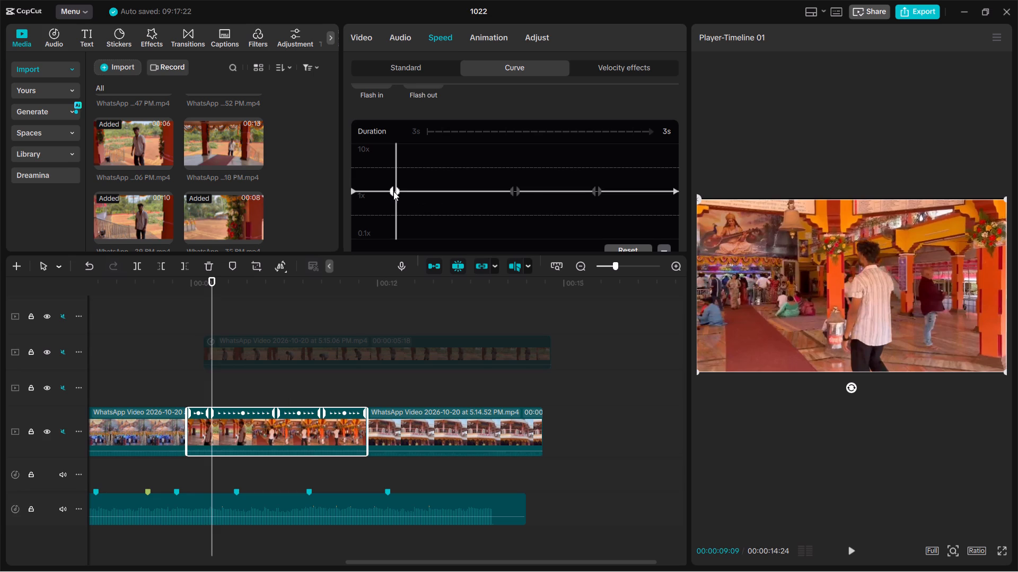
left_click(393, 191)
left_click(396, 192)
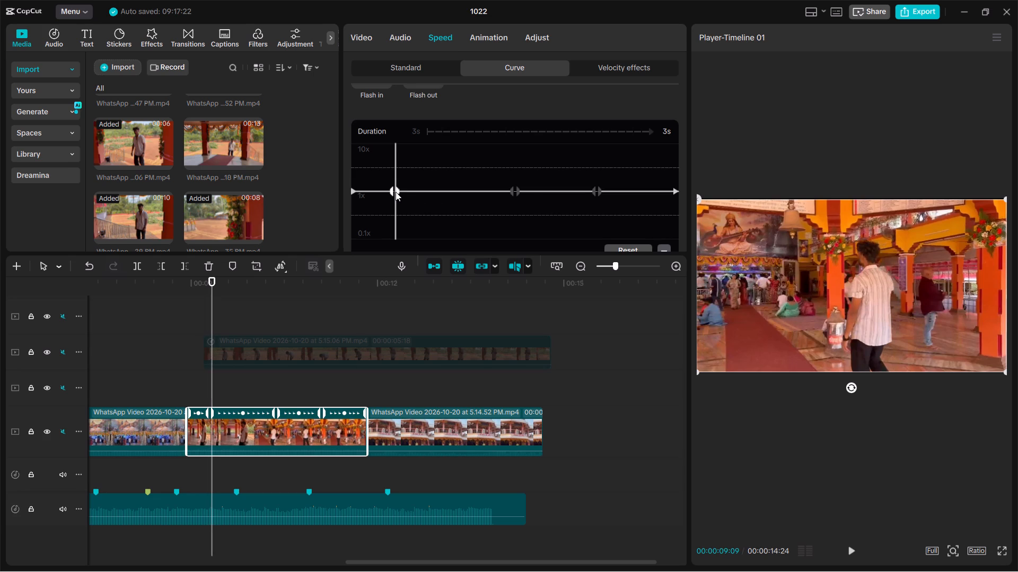
left_click(396, 191)
left_click(396, 191)
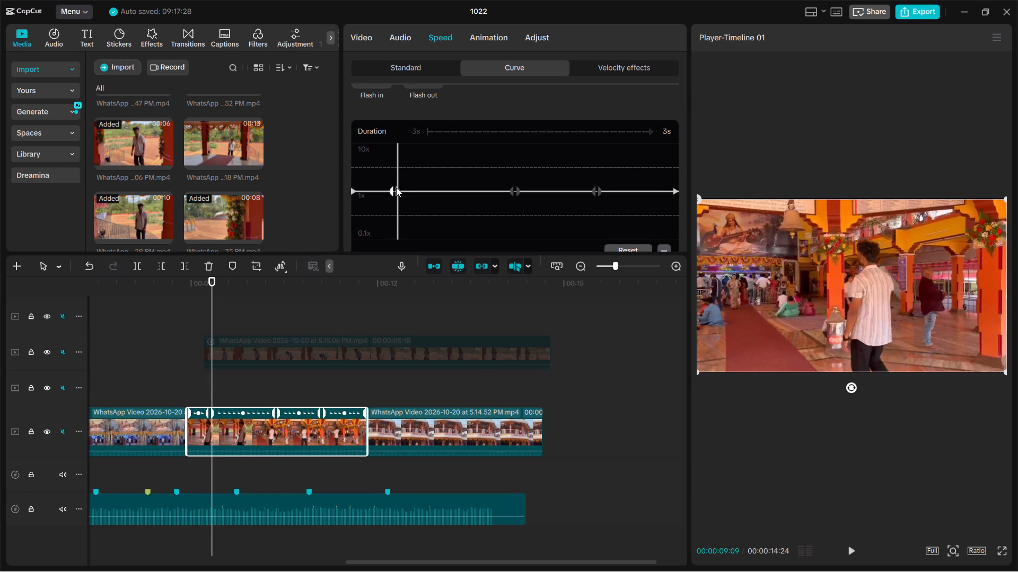
left_click(396, 189)
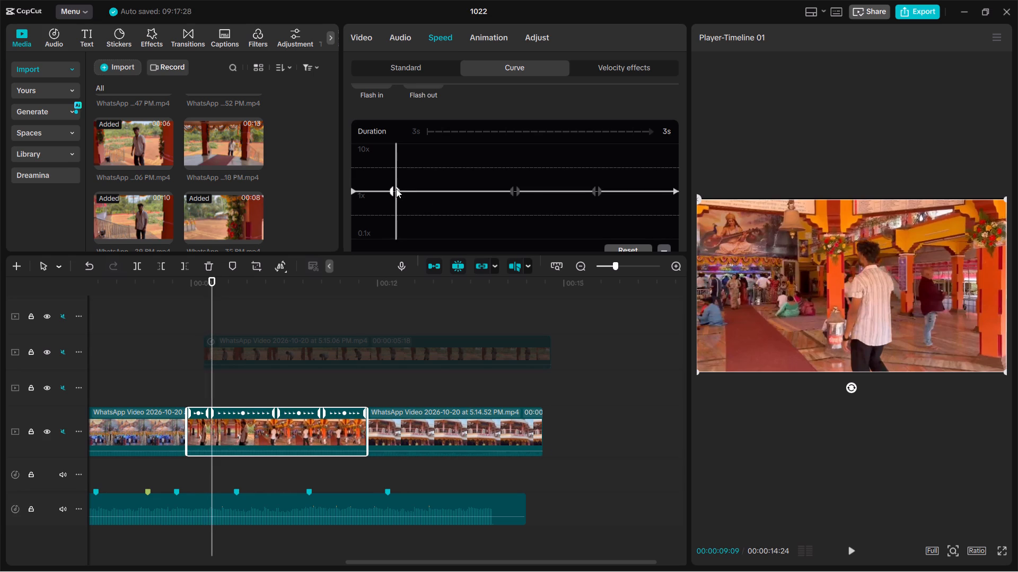
left_click(393, 189)
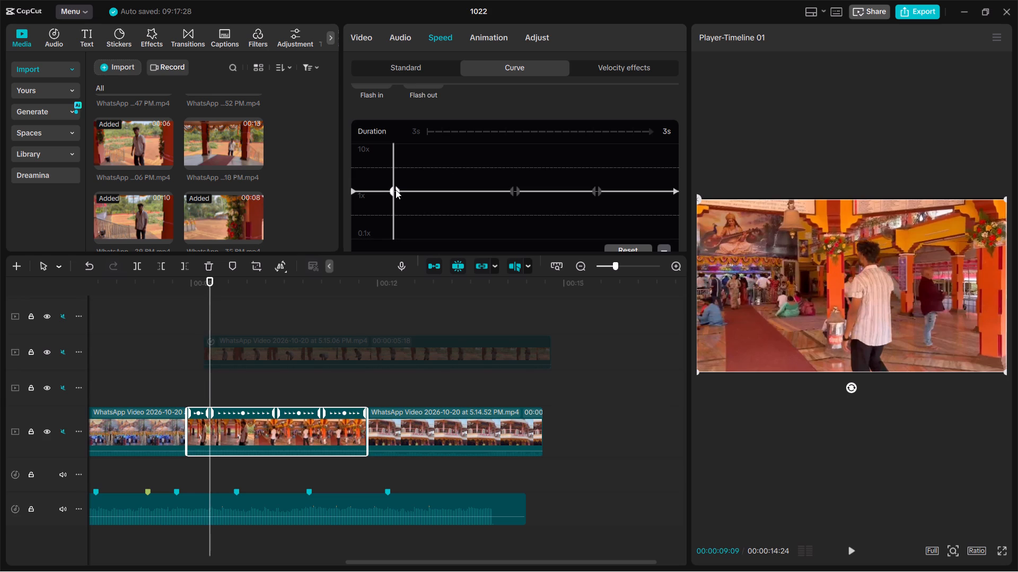
left_click(396, 191)
left_click(396, 191)
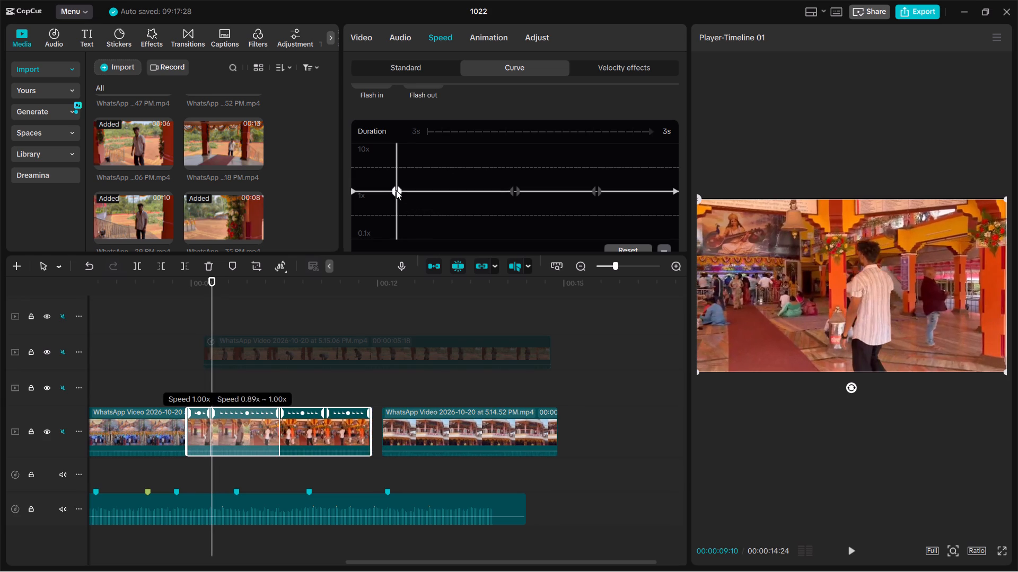
left_click_drag(397, 189, 394, 214)
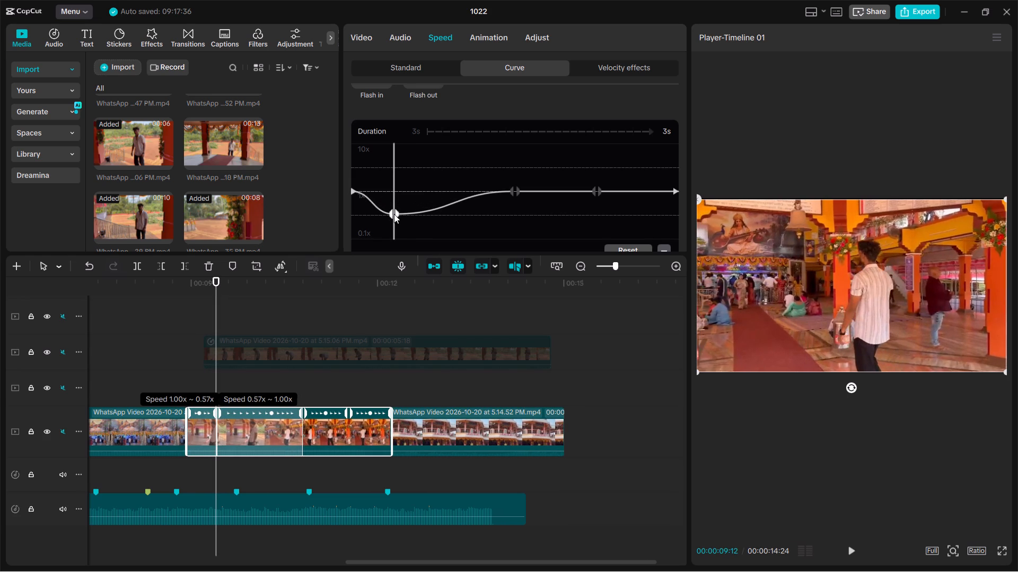
Select the middle point of the temple hall clip's speed curve for adjustment.
left_click(514, 190)
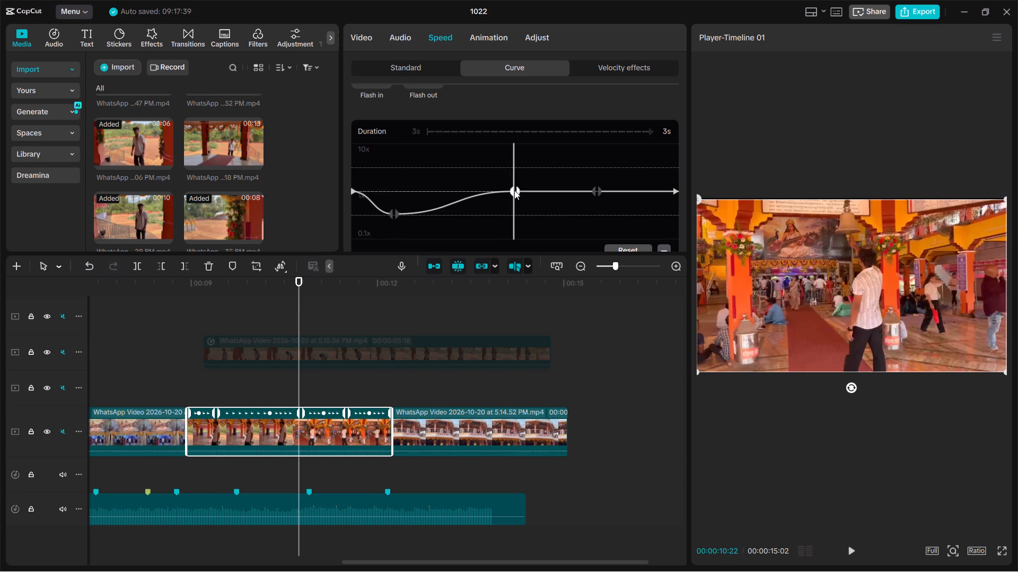
left_click(516, 190)
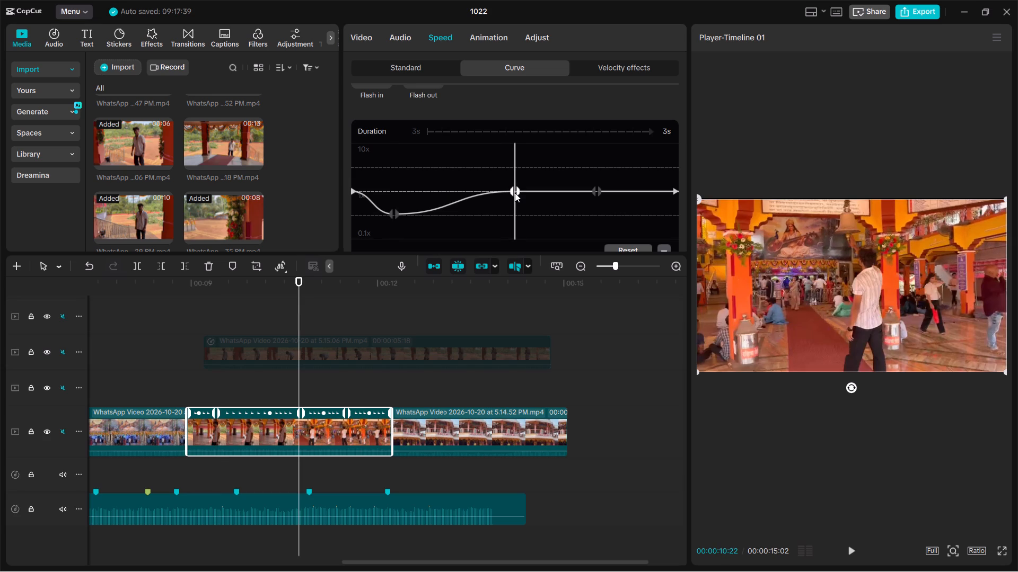